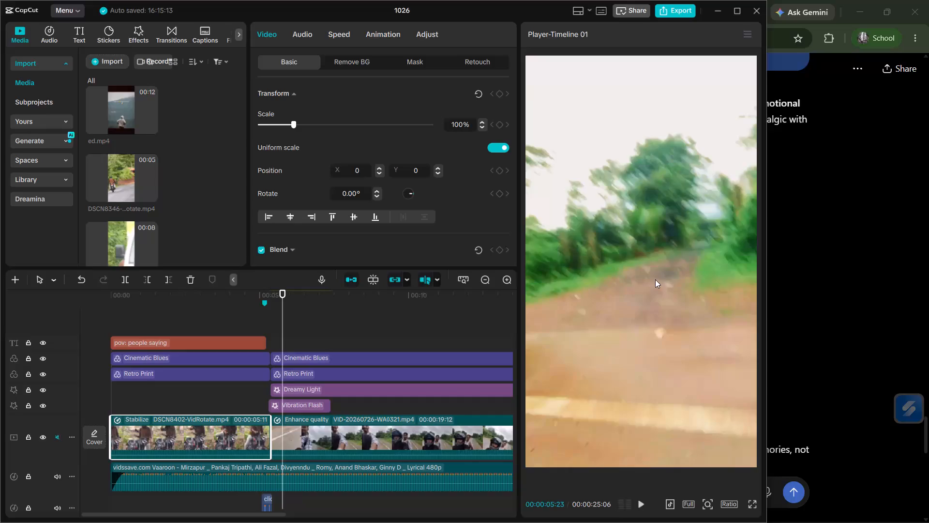
Maximize the editor window and play the timeline preview.
left_click(737, 8)
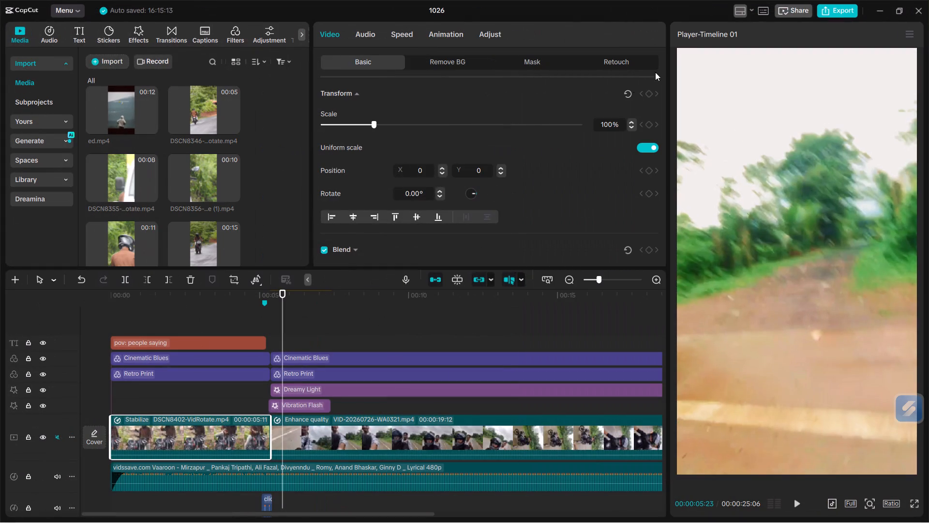
left_click(110, 327)
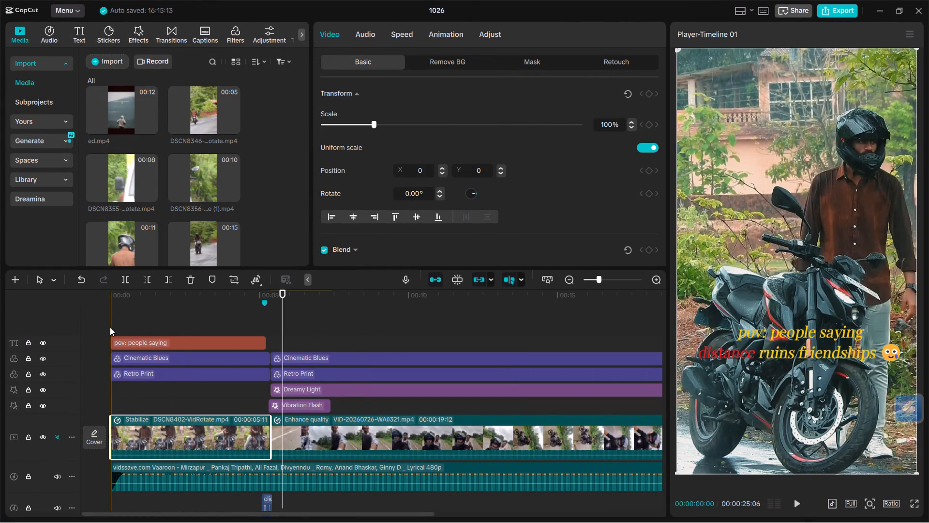
key("space")
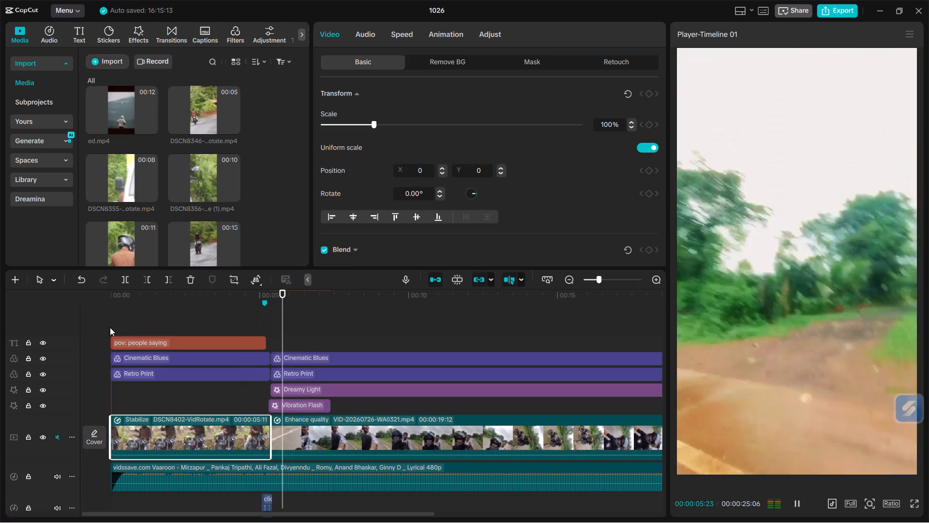
Duplicate the "pov: people saying" caption and place the copy on the text track where the second video clip begins.
left_click(194, 349)
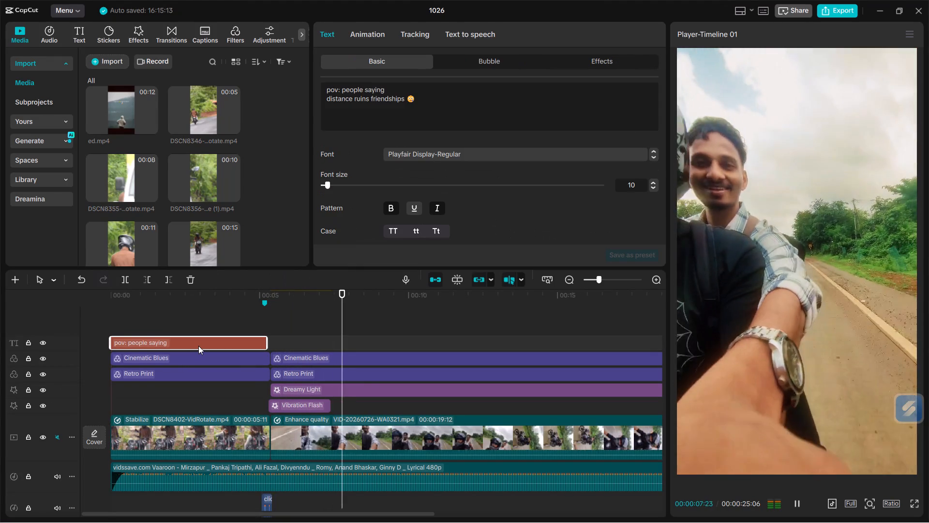
key("ctrl+c")
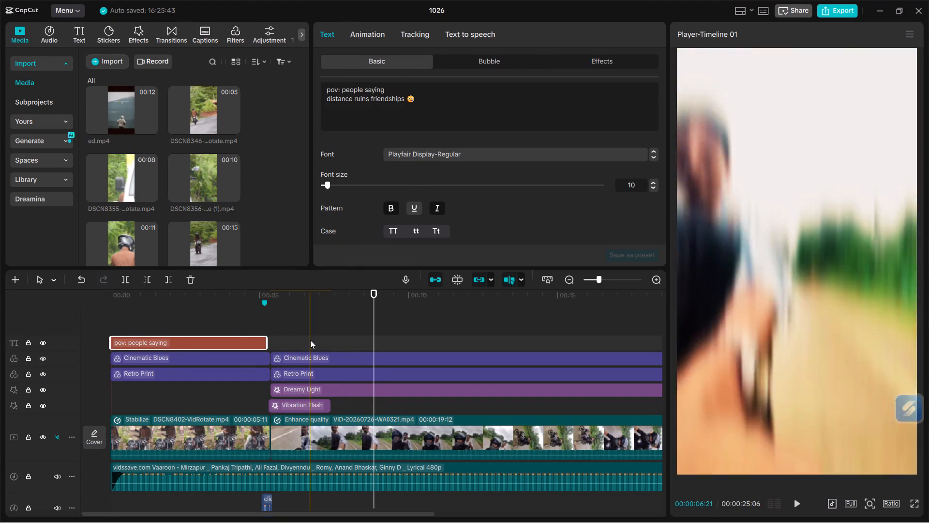
left_click(310, 340)
key("ctrl+v")
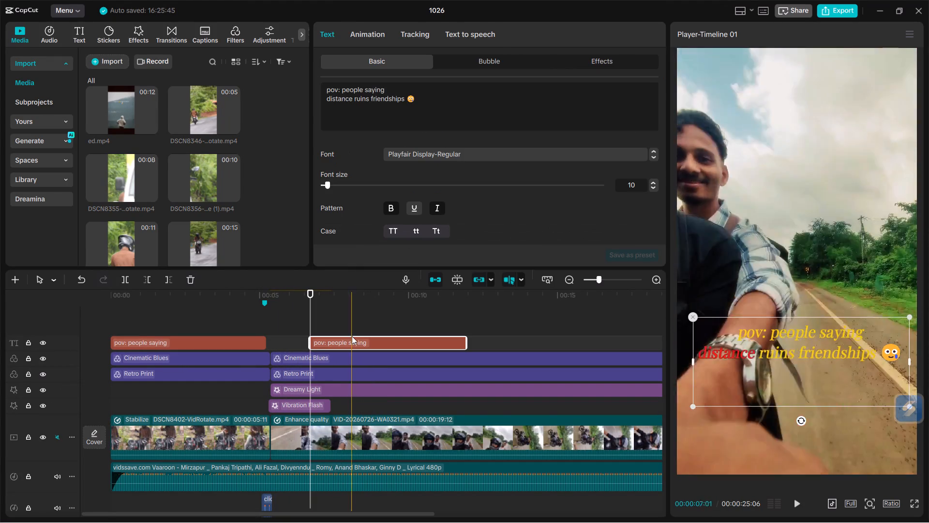
left_click_drag(345, 340, 308, 339)
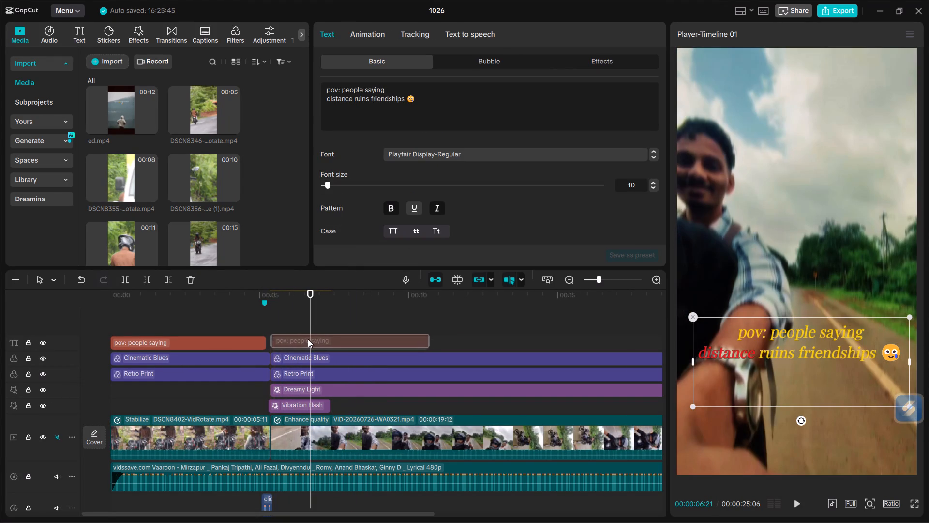
left_click_drag(308, 339, 304, 339)
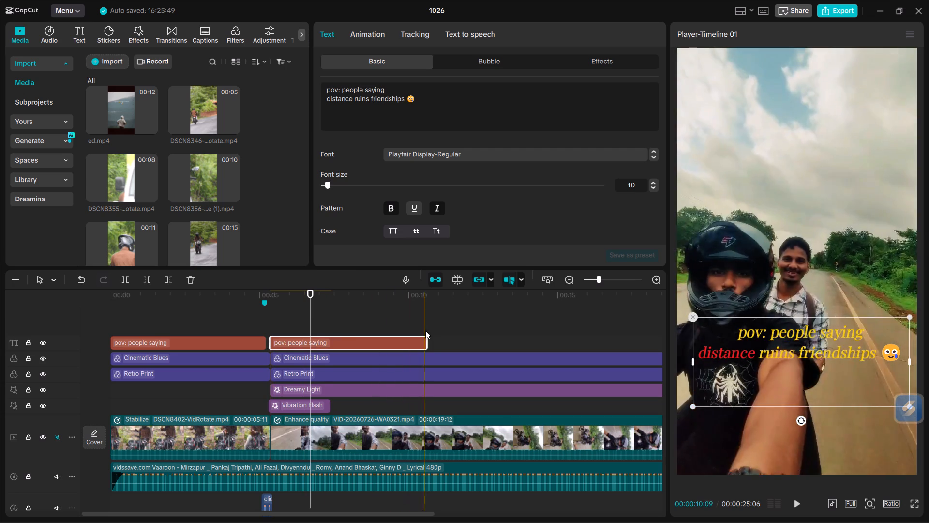
Extend the copied caption's end to about 24:27, matching the end of the background song.
left_click_drag(428, 338, 644, 320)
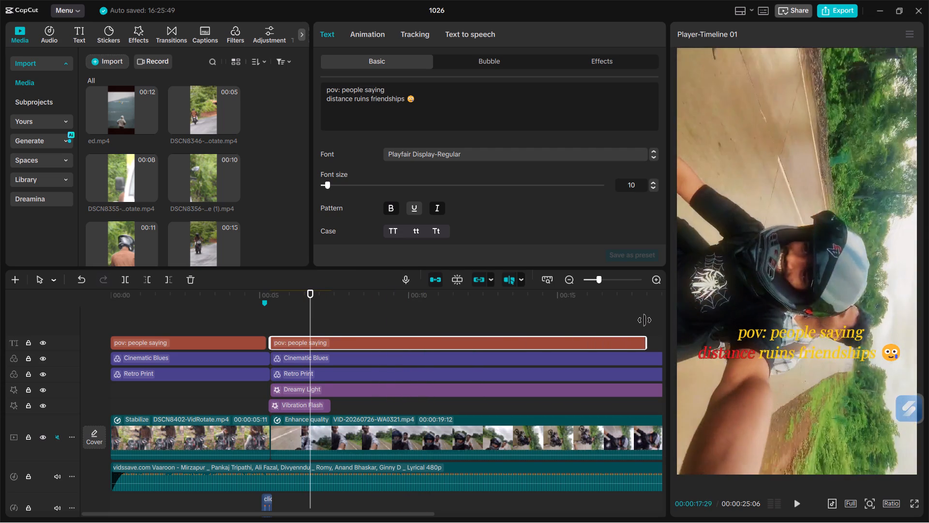
left_click_drag(644, 320, 583, 325)
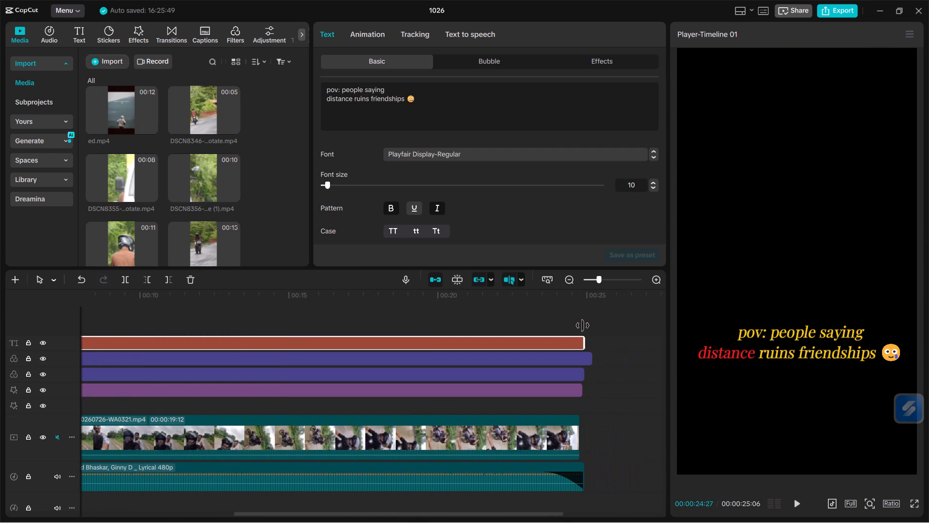
left_click_drag(583, 325, 548, 329)
left_click_drag(550, 338, 568, 339)
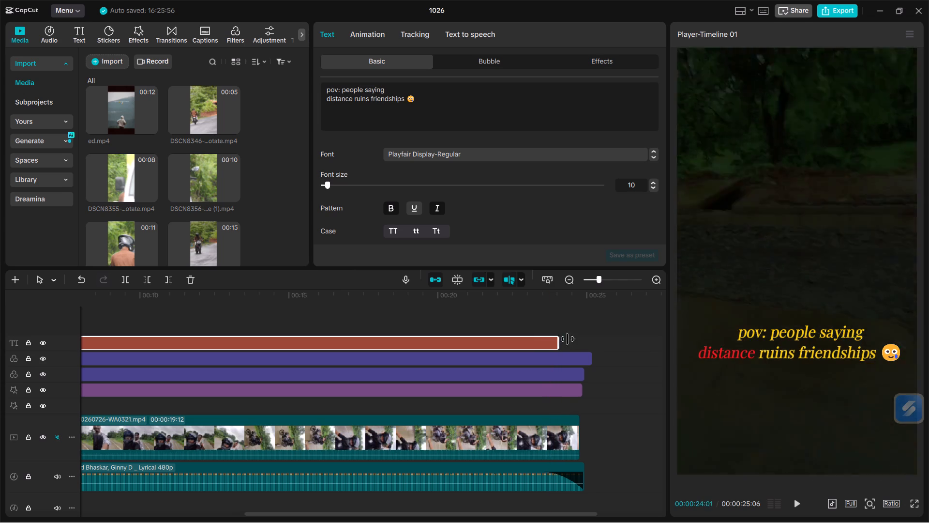
left_click_drag(568, 339, 581, 338)
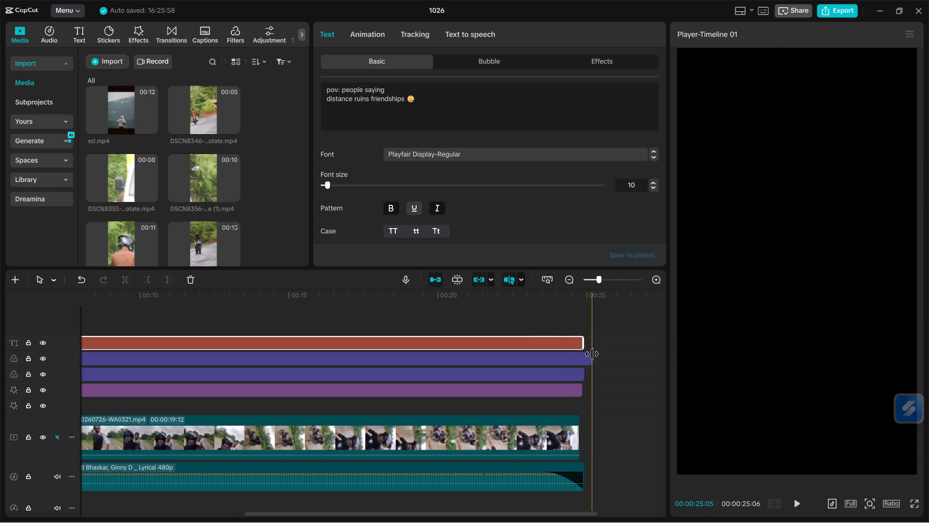
left_click(592, 354)
scroll(481, 341, "right", 2)
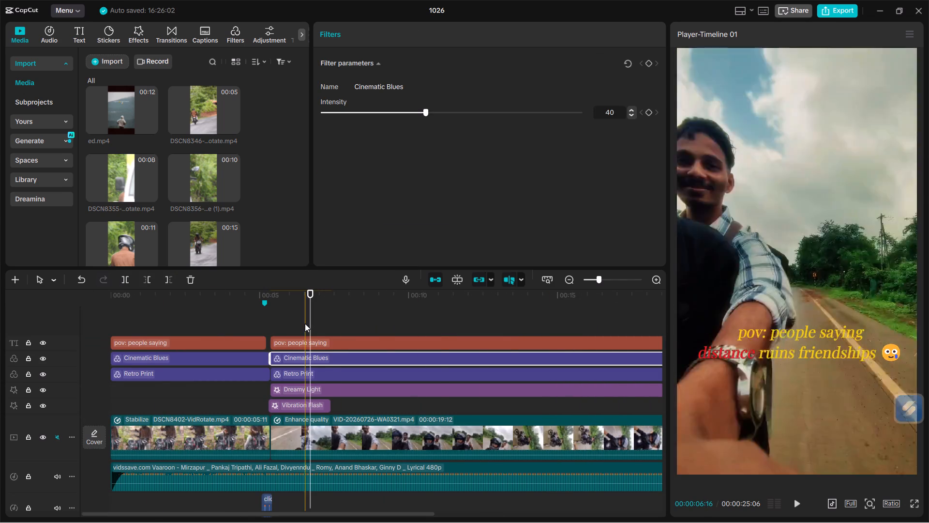
left_click(303, 339)
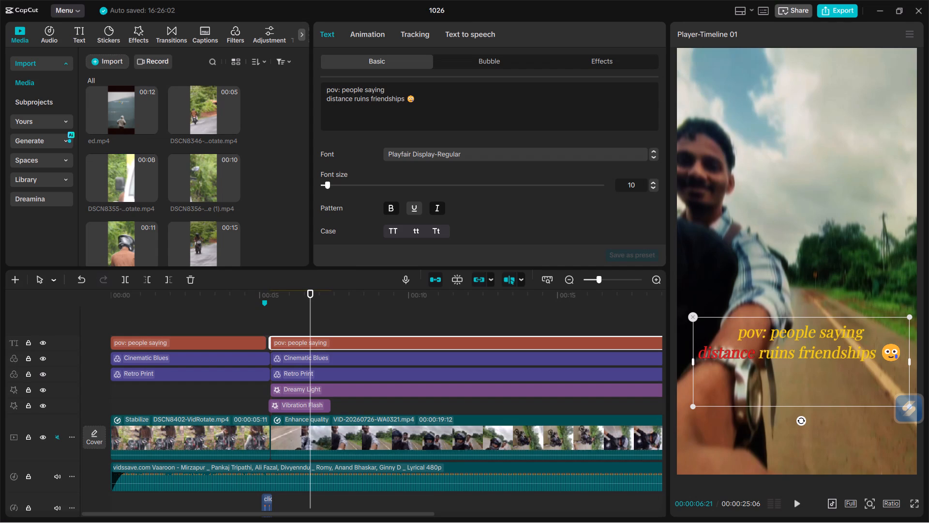
left_click_drag(464, 106, 317, 79)
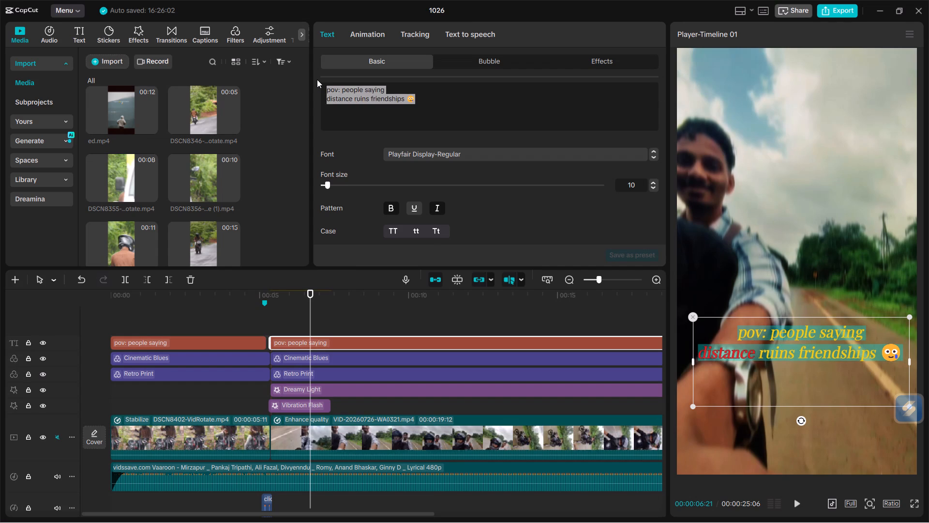
key("ctrl+v")
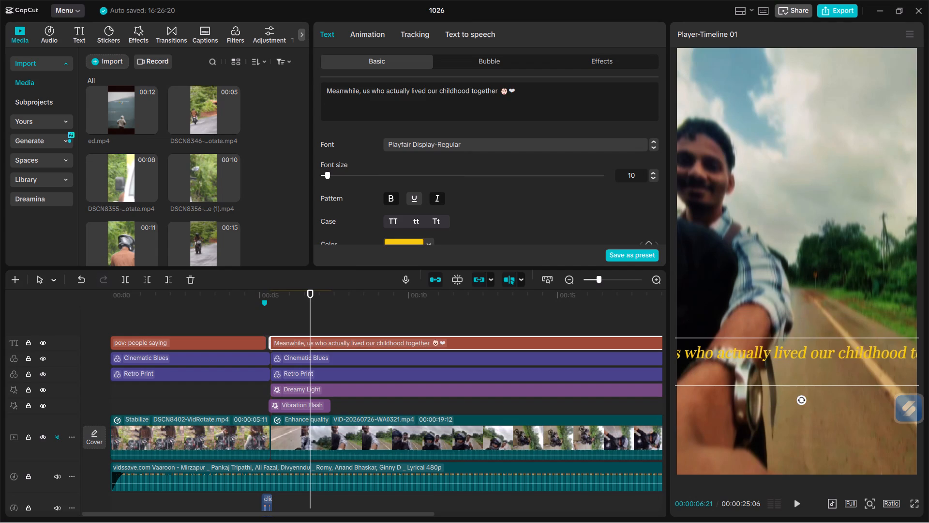
Split the second caption into three lines, breaking after "Meanwhile," and after "lived our".
left_click(362, 90)
key("Return")
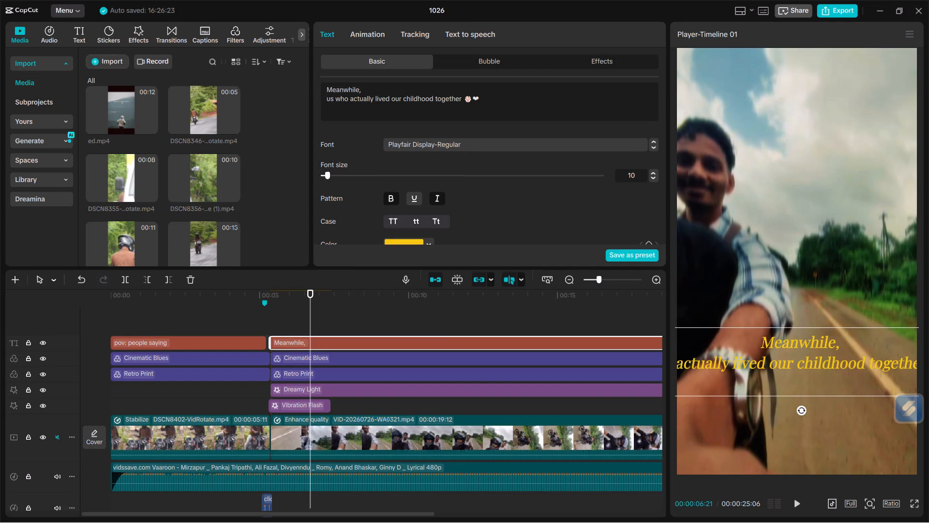
left_click(401, 98)
key("Return")
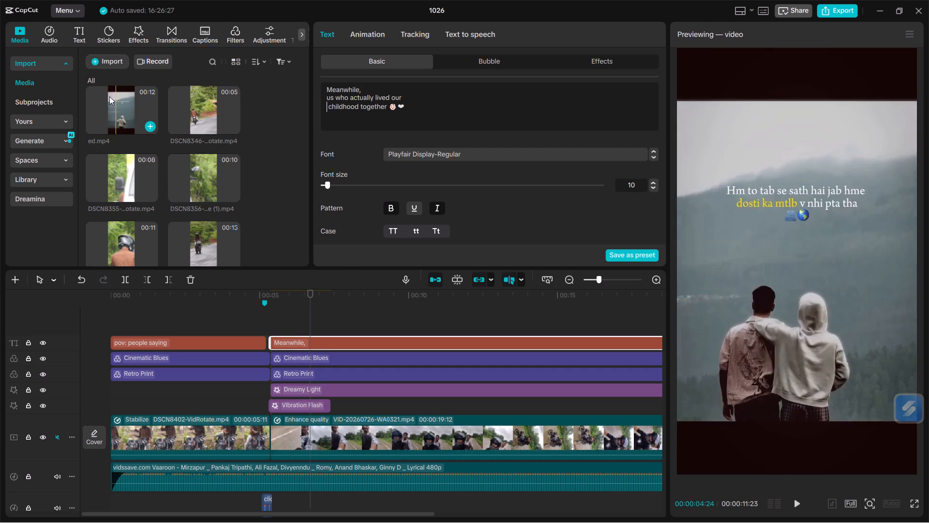
Import the videos 1st.mp4 and ee.mp4 from the Downloads folder into the project media.
left_click(112, 63)
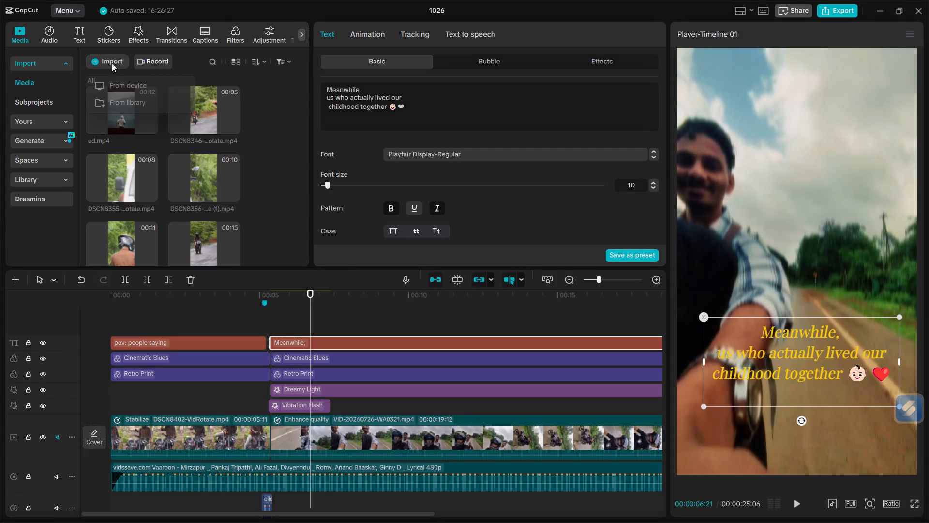
left_click(125, 86)
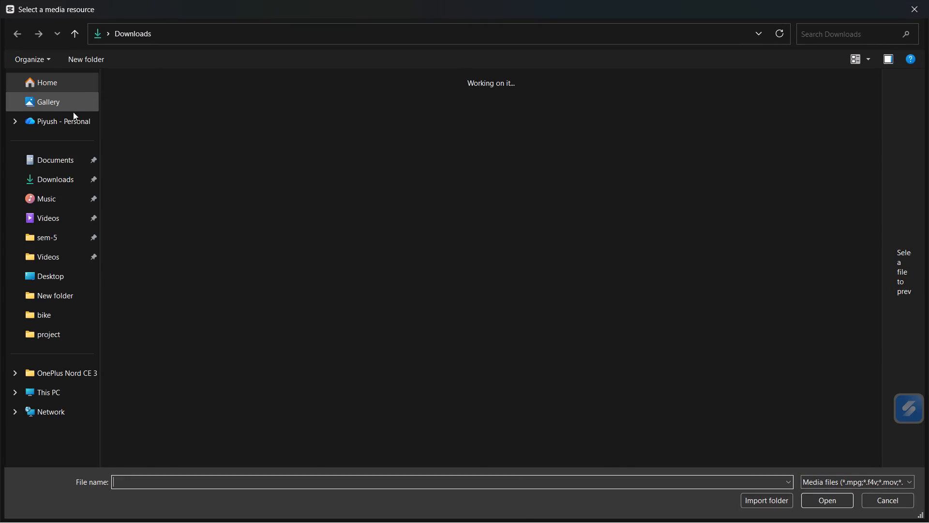
left_click(49, 182)
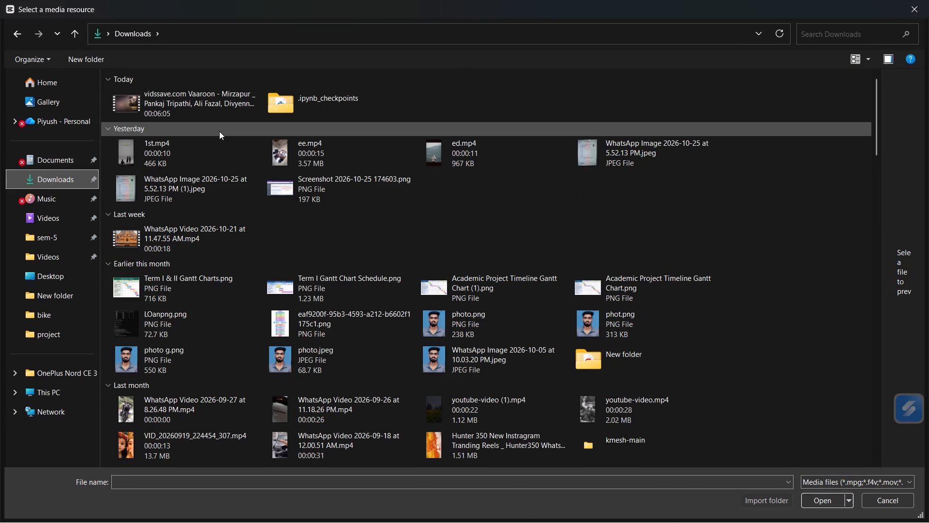
left_click(192, 145)
left_click(304, 157)
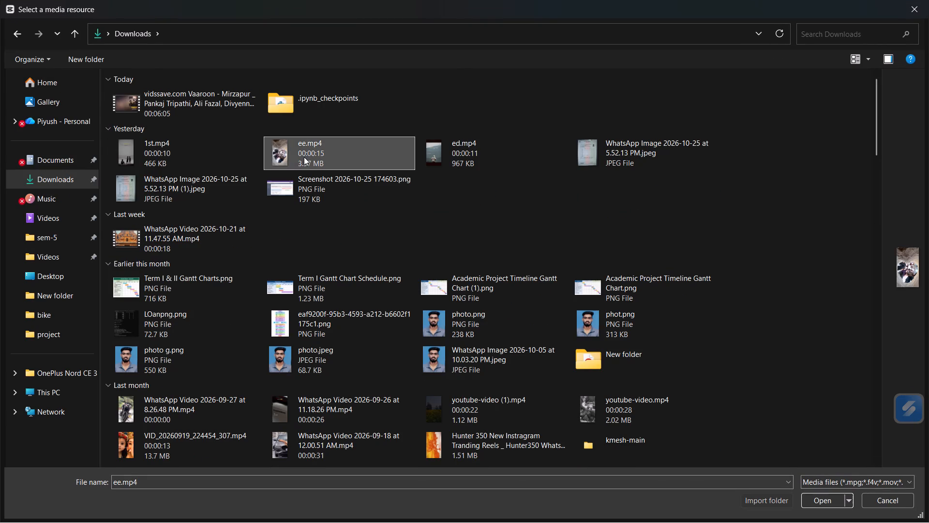
left_click_drag(557, 191, 239, 145)
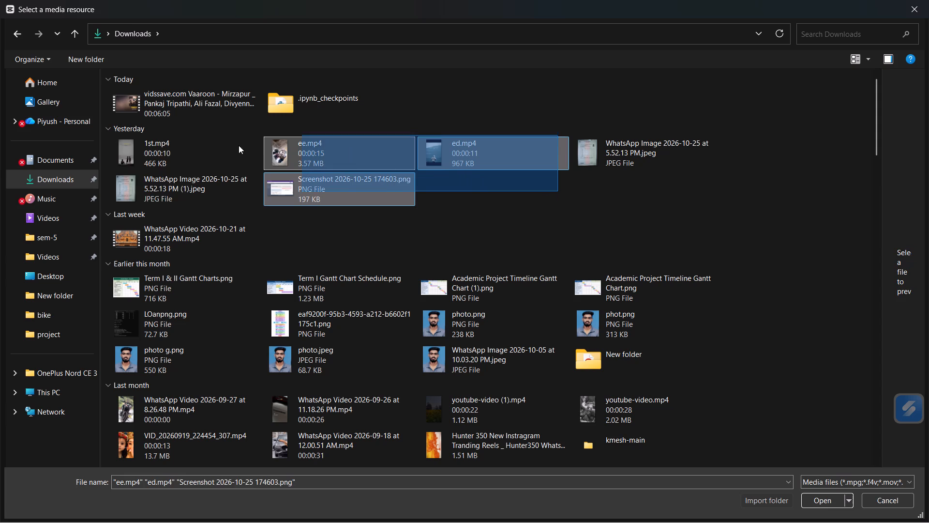
left_click_drag(239, 145, 435, 161)
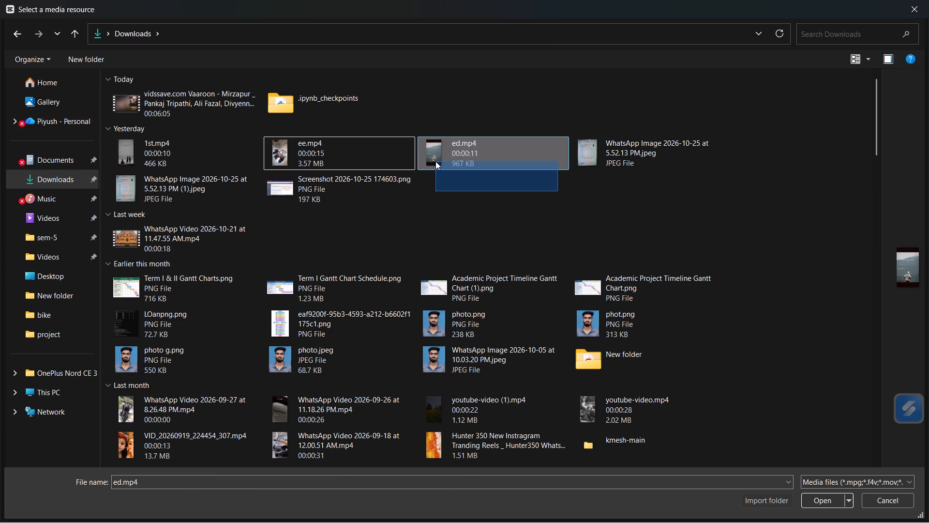
left_click_drag(458, 123, 366, 135)
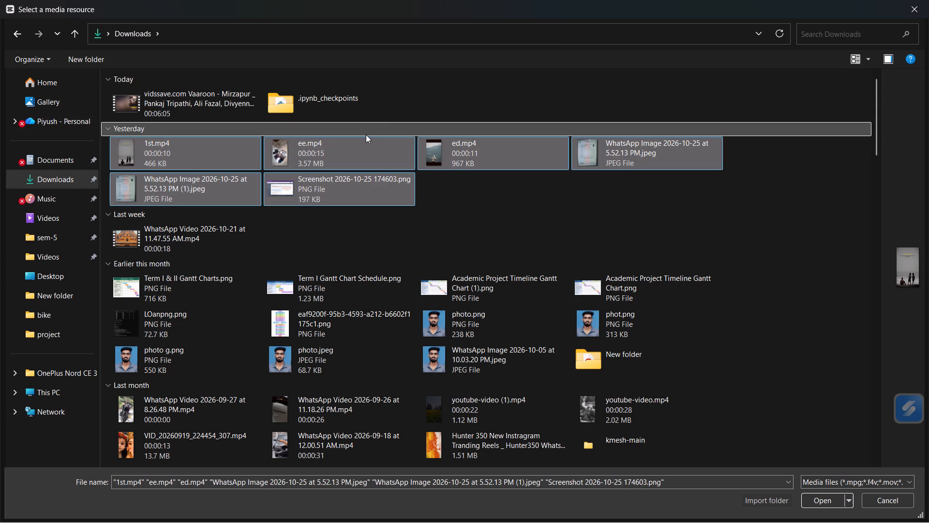
left_click_drag(366, 135, 399, 115)
left_click(399, 115)
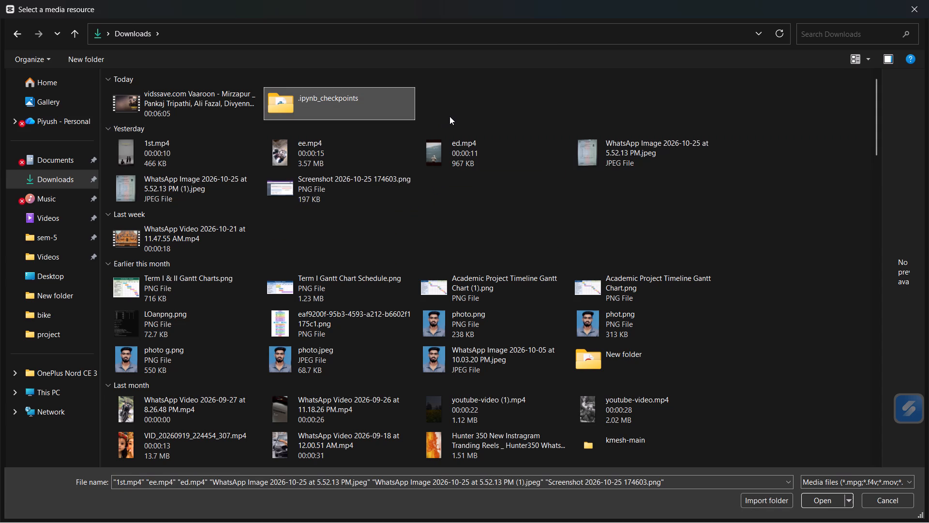
left_click_drag(450, 116, 224, 153)
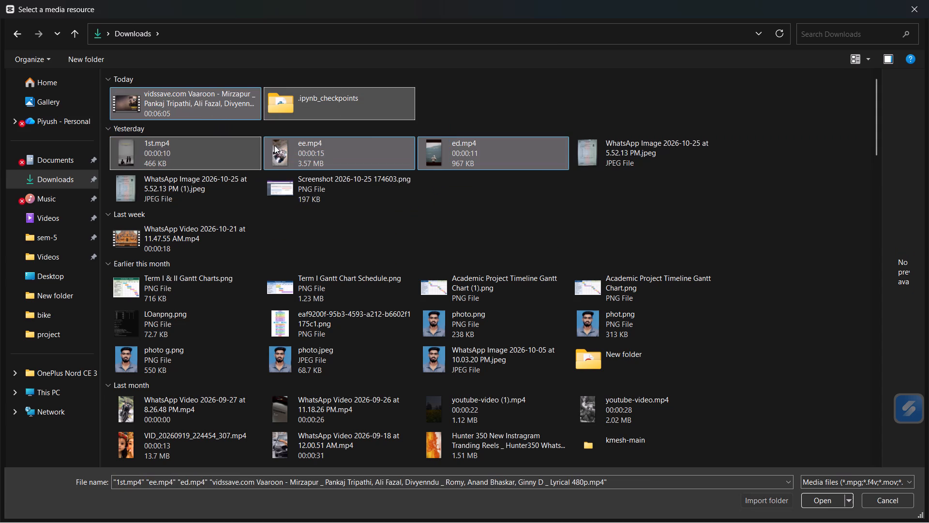
left_click(477, 123)
left_click(473, 189)
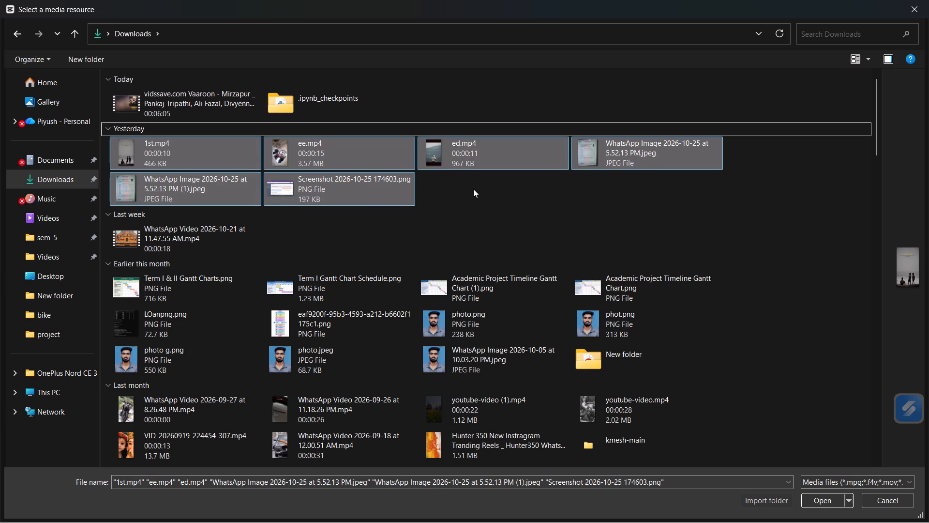
left_click_drag(106, 152, 410, 158)
key("Return")
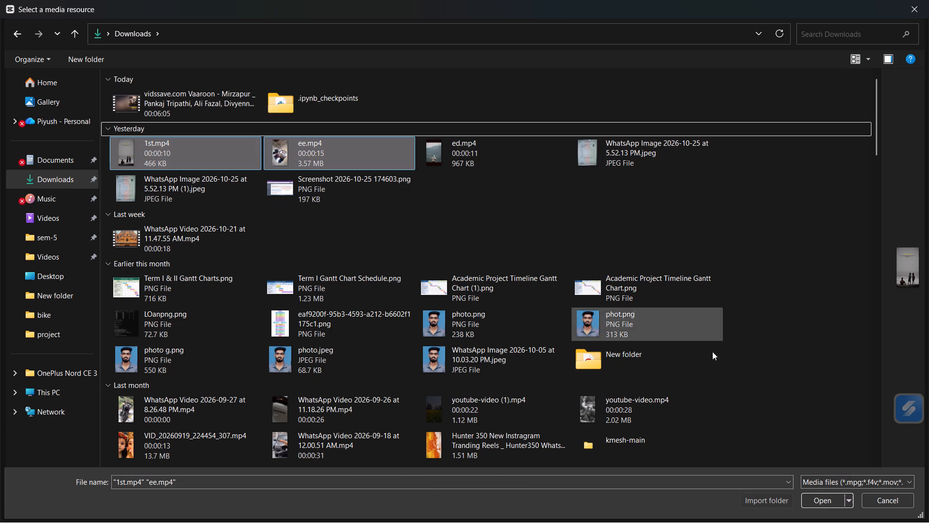
left_click(804, 498)
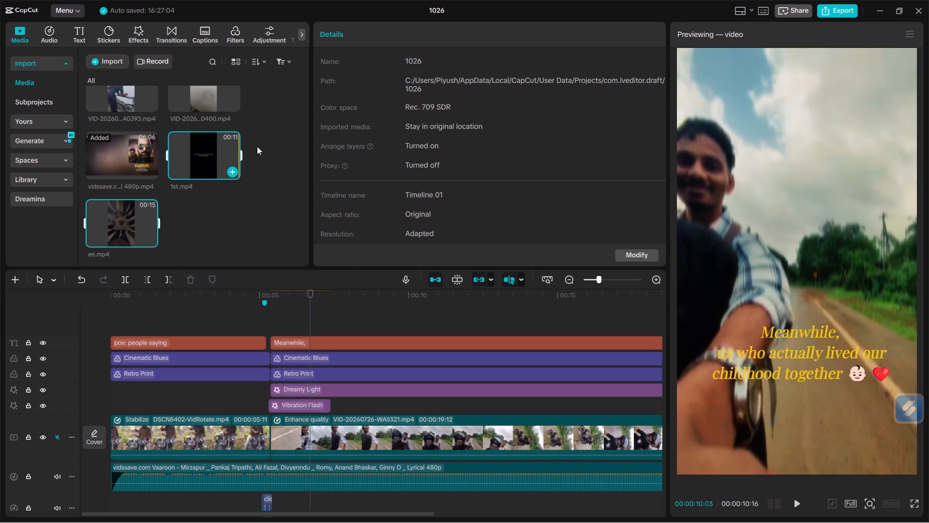
left_click(266, 139)
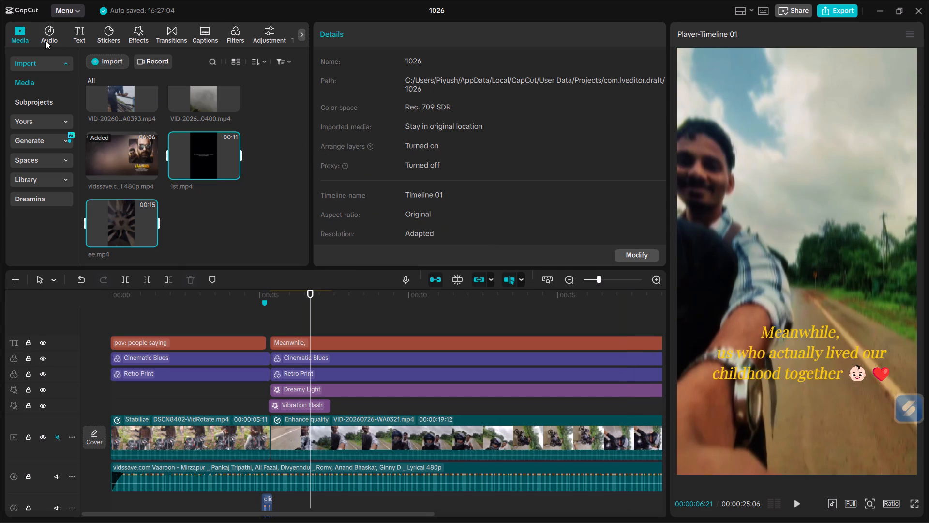
Download the NEW CHAPTER template from the trending text templates and mark it as a favorite.
left_click(77, 31)
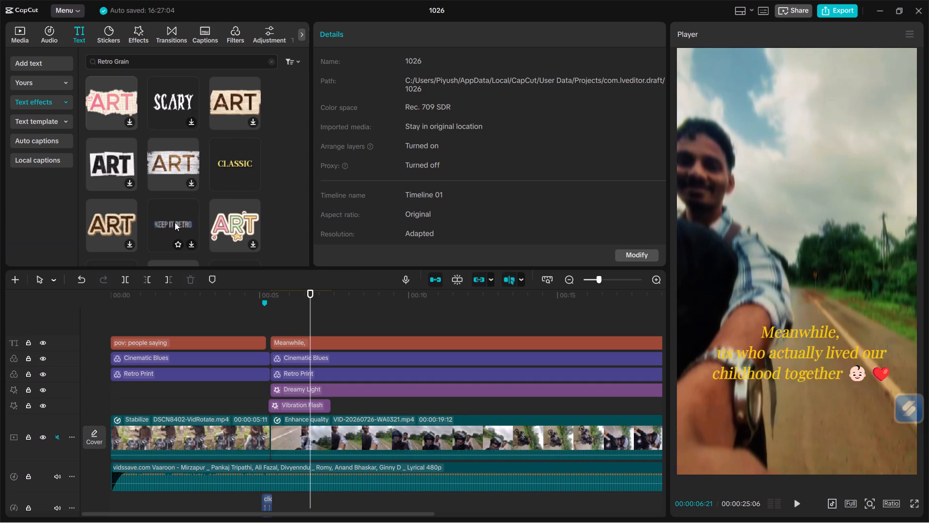
left_click(43, 125)
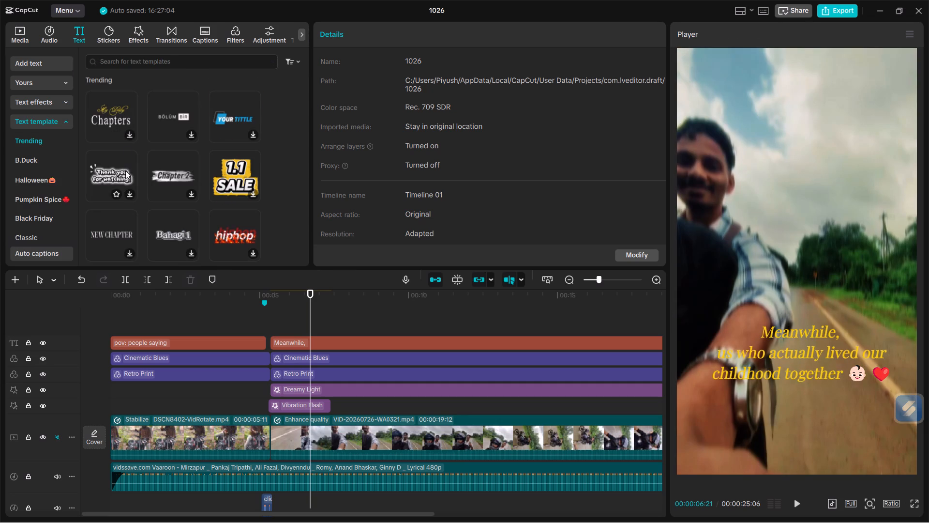
scroll(208, 224, "down", 1)
double_click(131, 250)
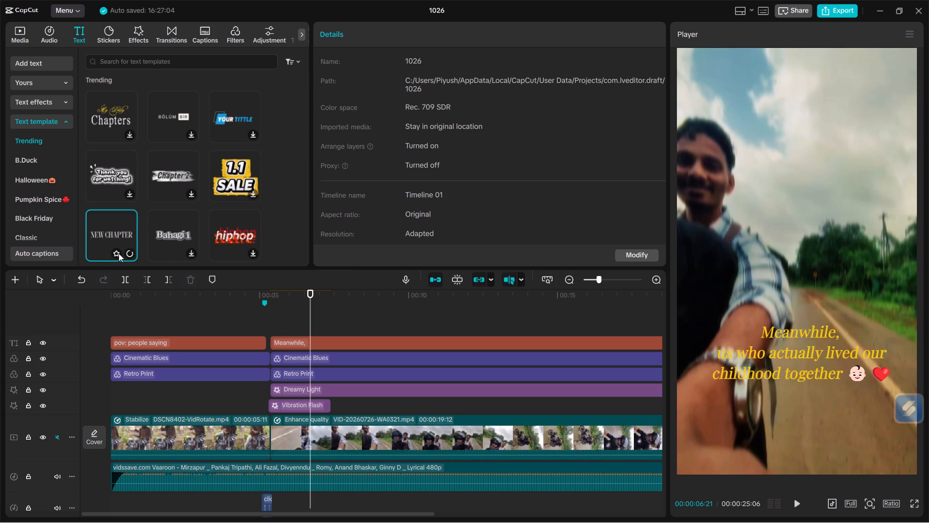
left_click(119, 253)
double_click(119, 253)
Browse the favorite text templates and the Outro and Pet template categories for a caption style.
left_click(48, 83)
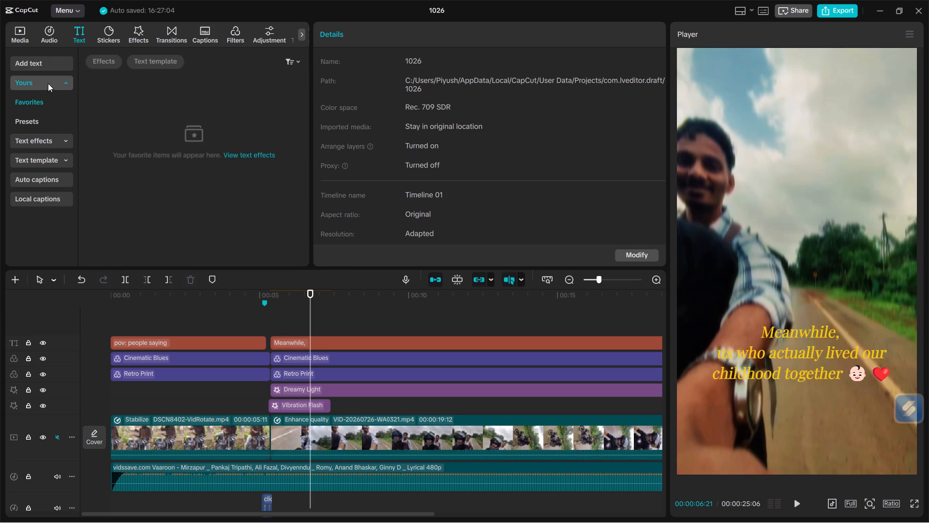
left_click(41, 121)
left_click(42, 108)
left_click(106, 65)
left_click(161, 64)
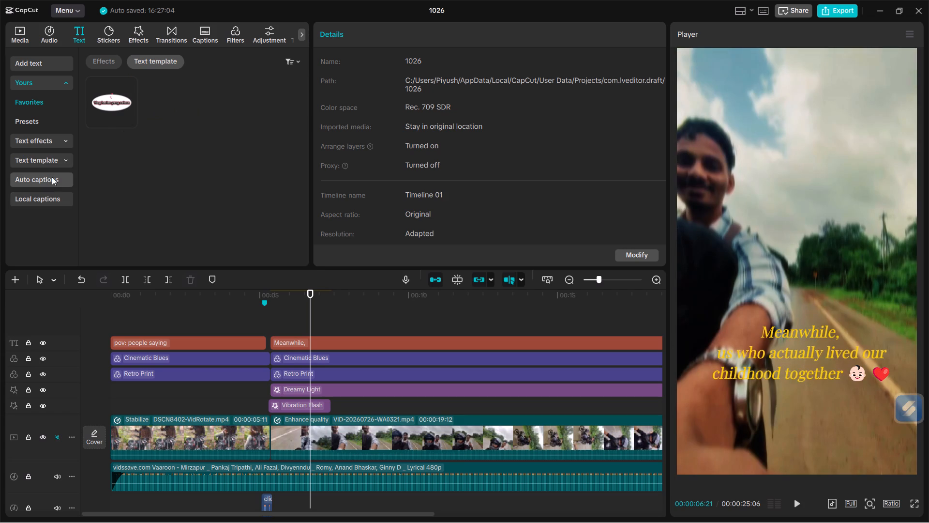
left_click(52, 177)
left_click(49, 121)
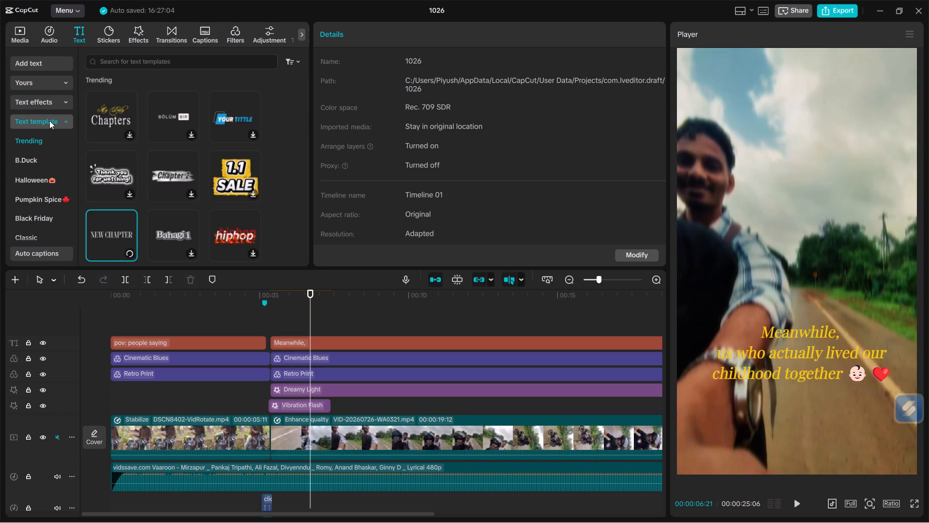
scroll(92, 175, "down", 1)
scroll(33, 218, "down", 5)
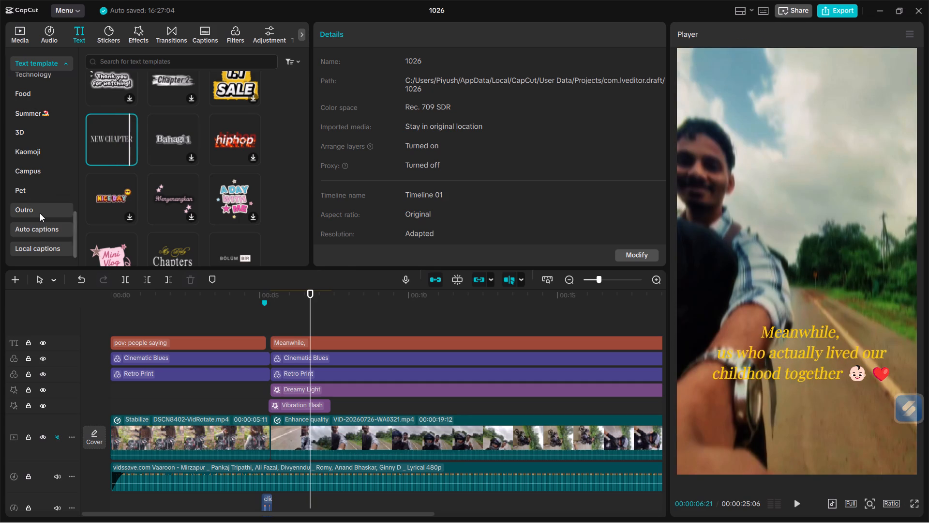
left_click(40, 213)
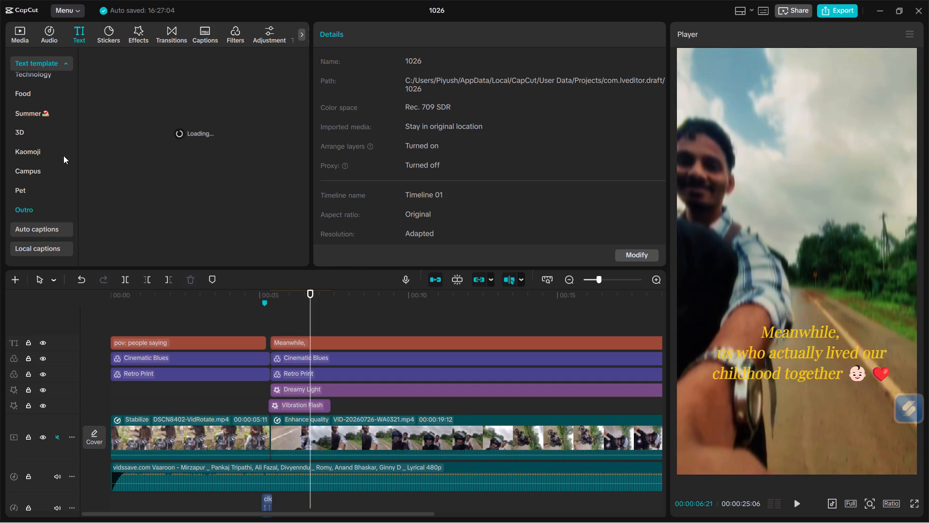
left_click(112, 37)
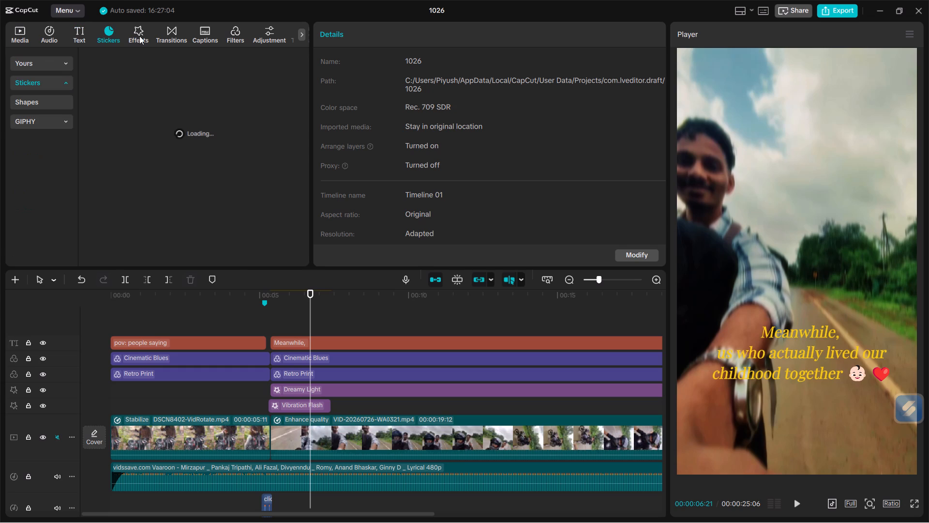
left_click(139, 36)
left_click(75, 36)
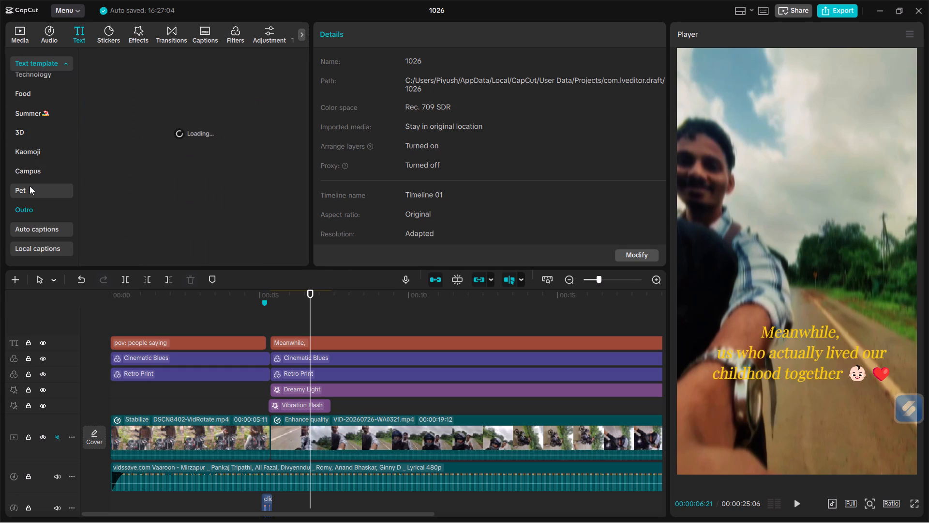
double_click(30, 186)
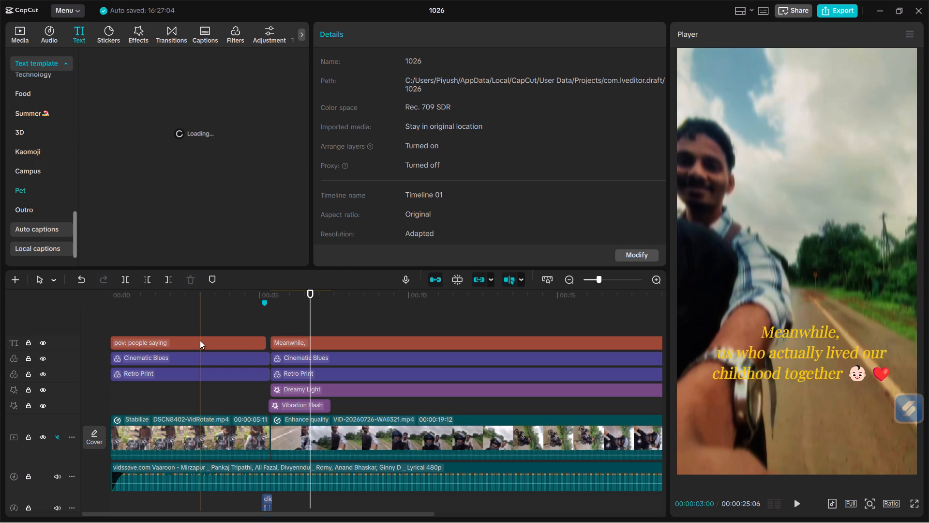
Extend the end of the "pov: people saying" caption to meet the start of the second caption.
left_click(263, 338)
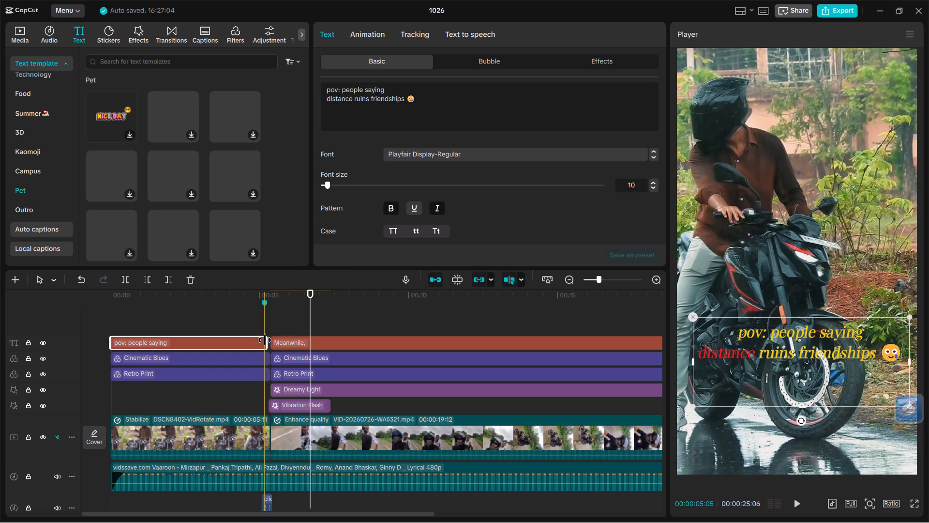
left_click_drag(265, 340, 268, 353)
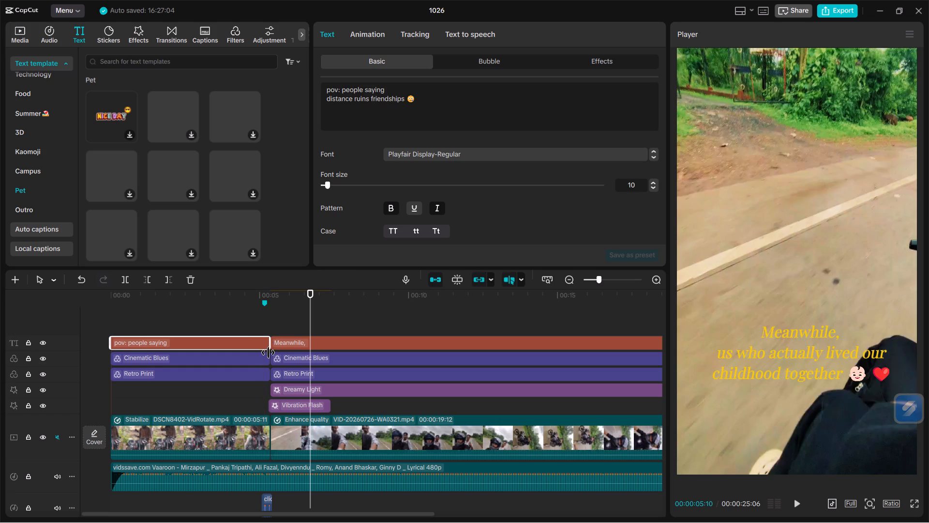
left_click_drag(268, 353, 271, 355)
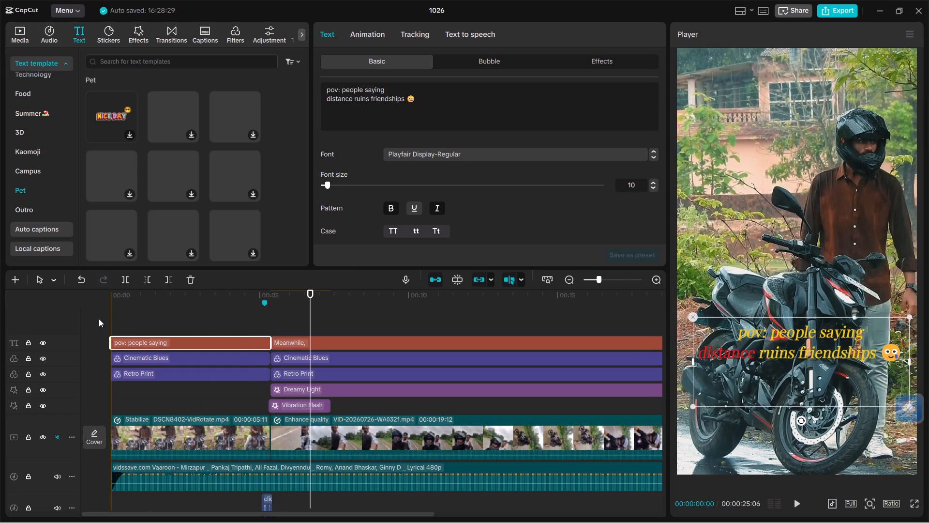
Play the video from the start to review both captions, and look through the Campus and Kaomoji text templates.
key("space")
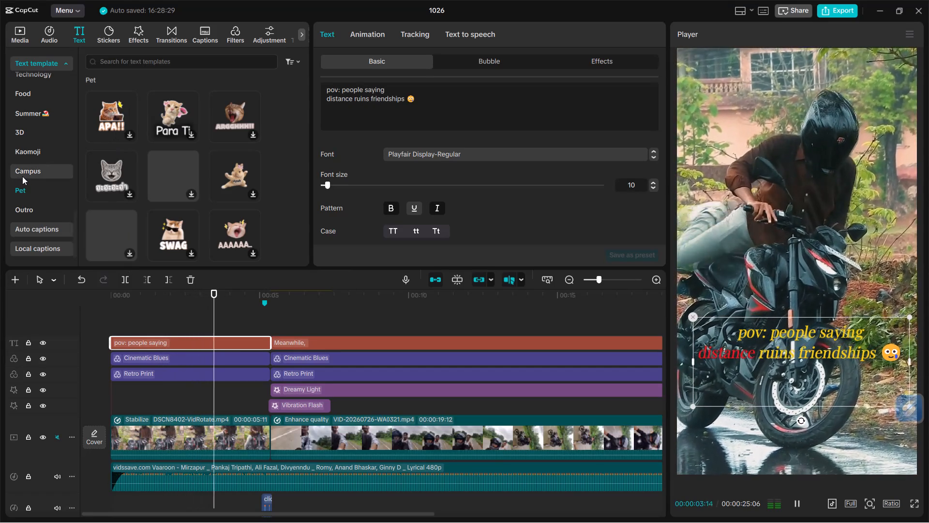
double_click(22, 176)
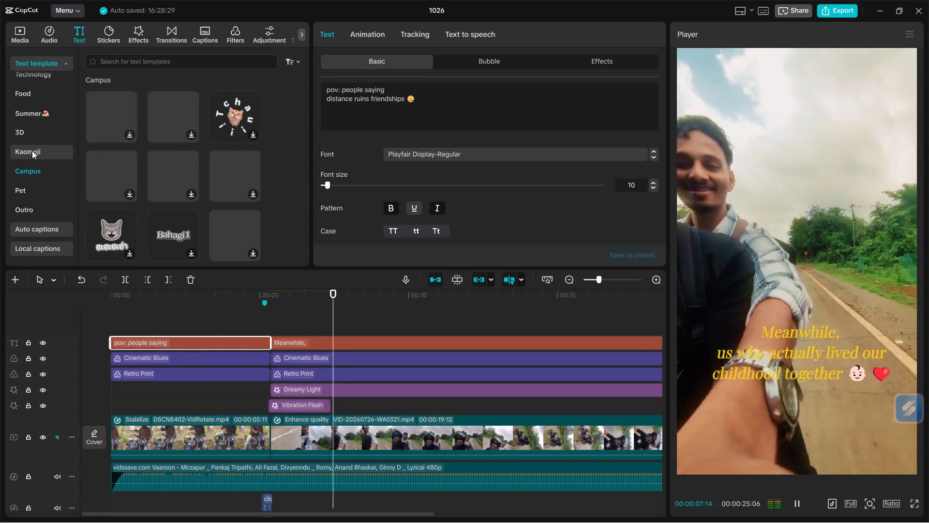
double_click(32, 151)
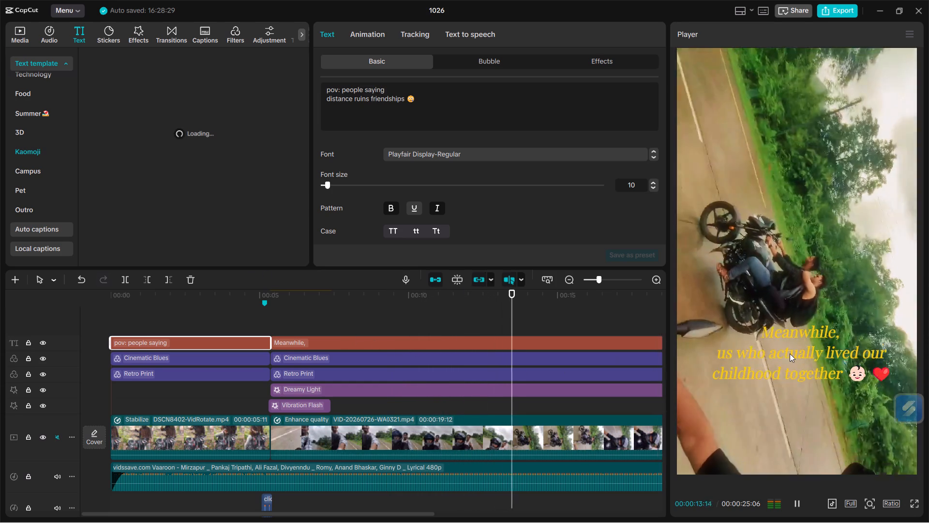
left_click(790, 354)
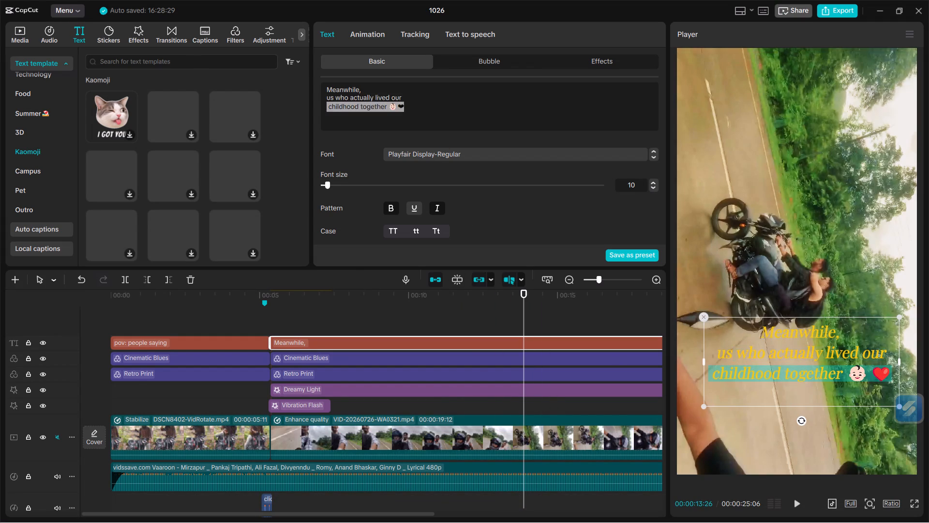
left_click_drag(328, 102, 327, 99)
key("ctrl+v")
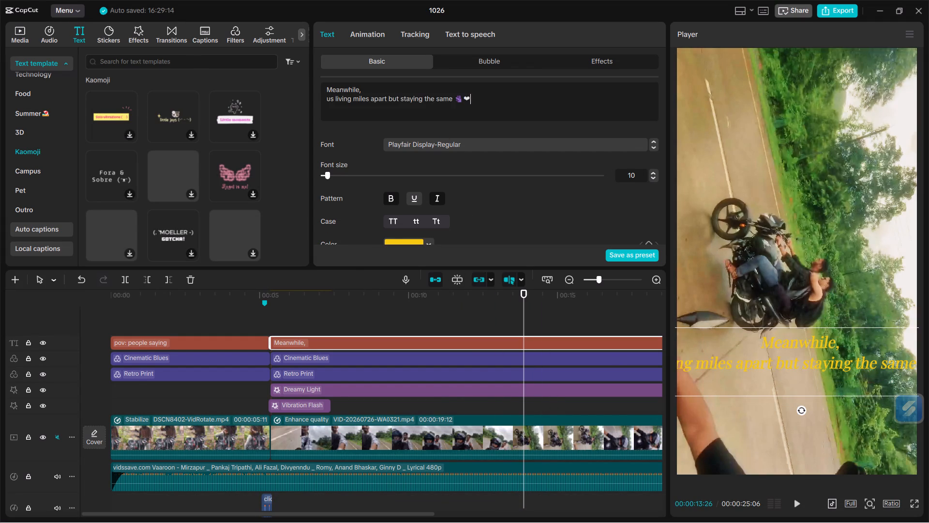
left_click(401, 98)
key("Return")
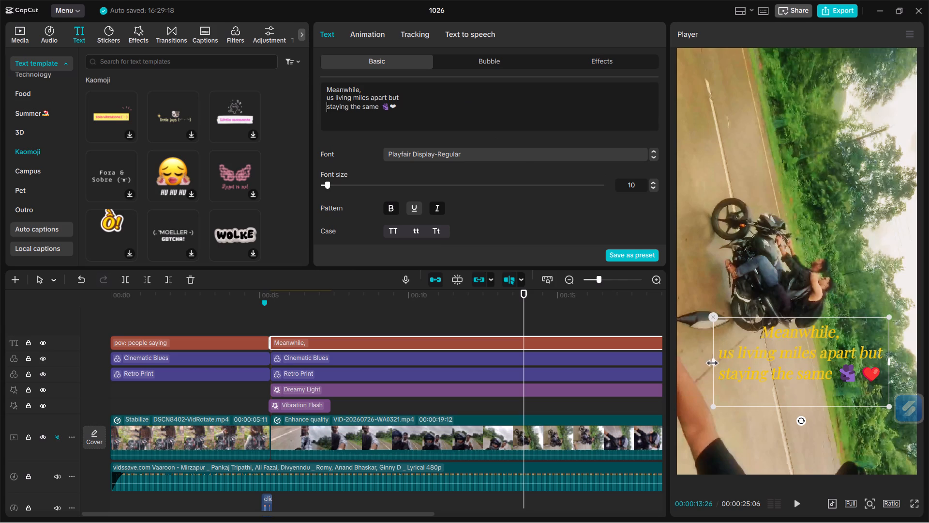
Widen the second caption's text box slightly by extending its left edge outward.
left_click_drag(712, 364, 686, 369)
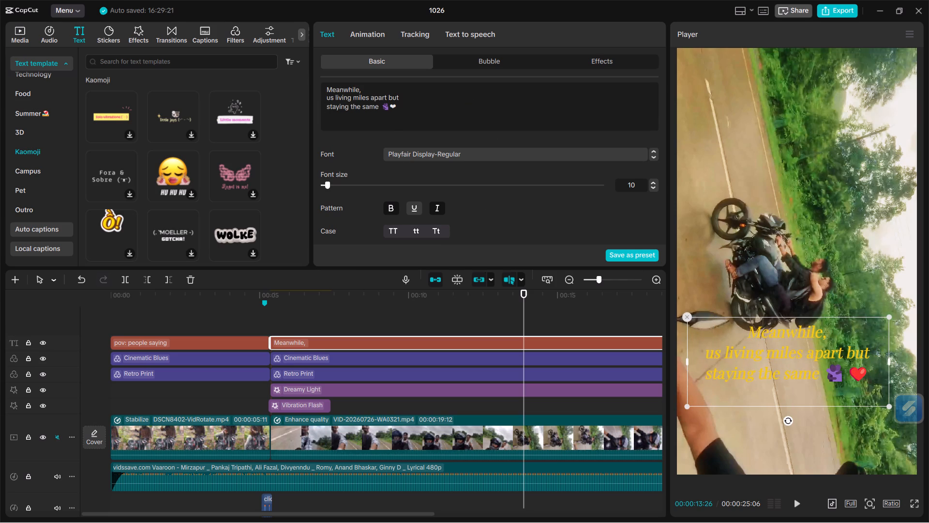
Enclose the word "Meanwhile" in parentheses in the second caption's text, keeping the comma after the closing parenthesis.
left_click(326, 88)
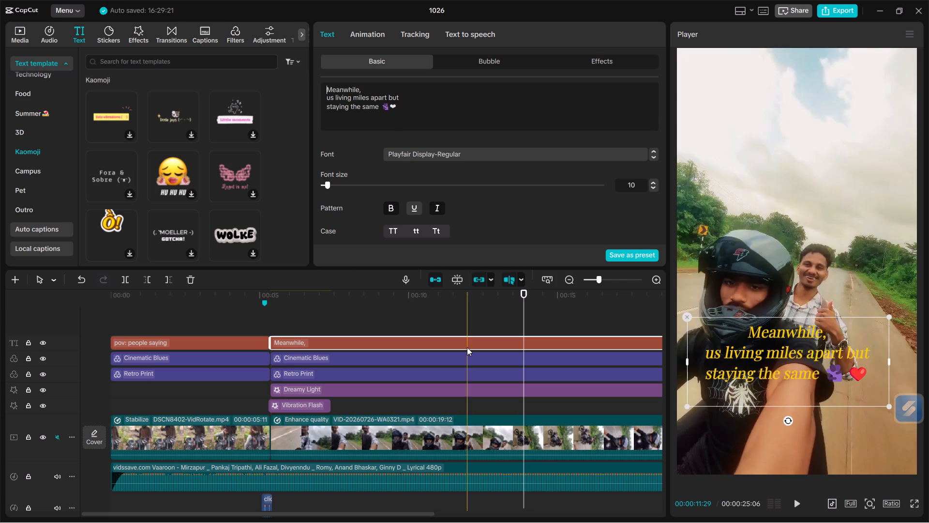
key("shift+parenright")
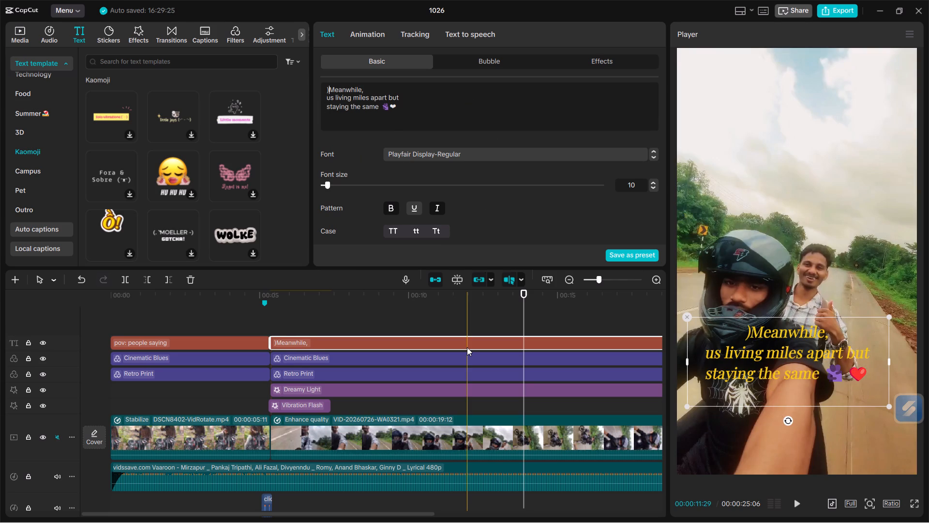
key("shift+BackSpace")
key("shift+parenleft")
key("Right")
key("Right")
key("Left")
key("Right")
key("Right")
key("Right")
key("Right")
key("Right")
key("Right")
key("Right")
key("Right")
key("shift+parenright")
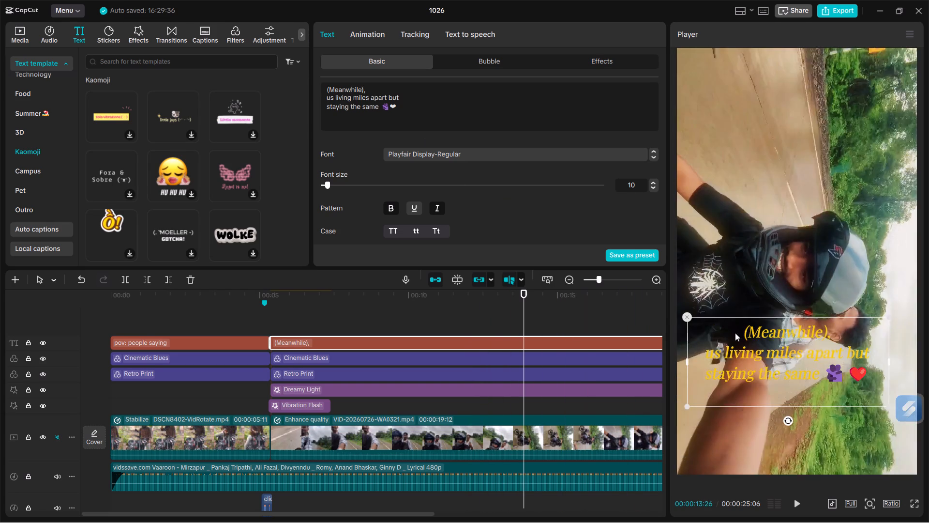
Colour the second caption's lines "us living miles apart but staying the same" black (000000), leaving out "(Meanwhile),".
left_click_drag(401, 112, 380, 107)
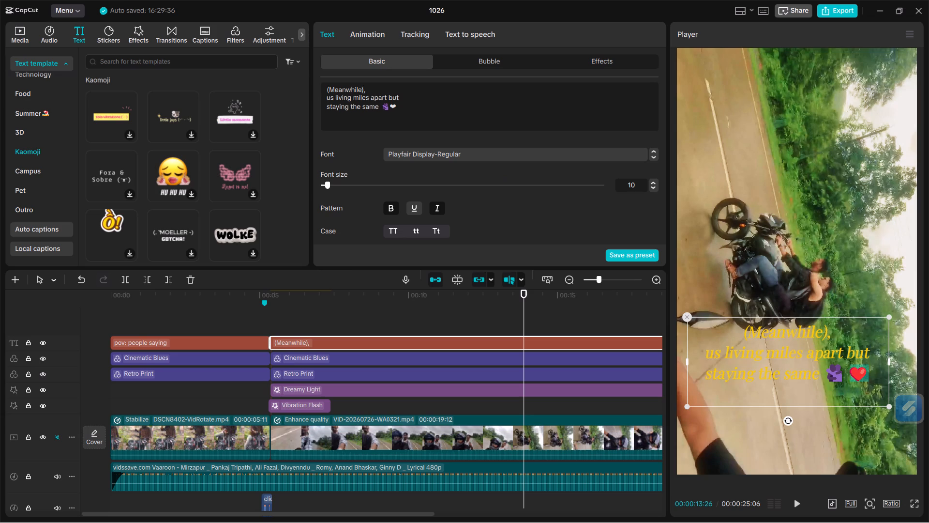
left_click_drag(380, 107, 323, 101)
scroll(375, 190, "down", 1)
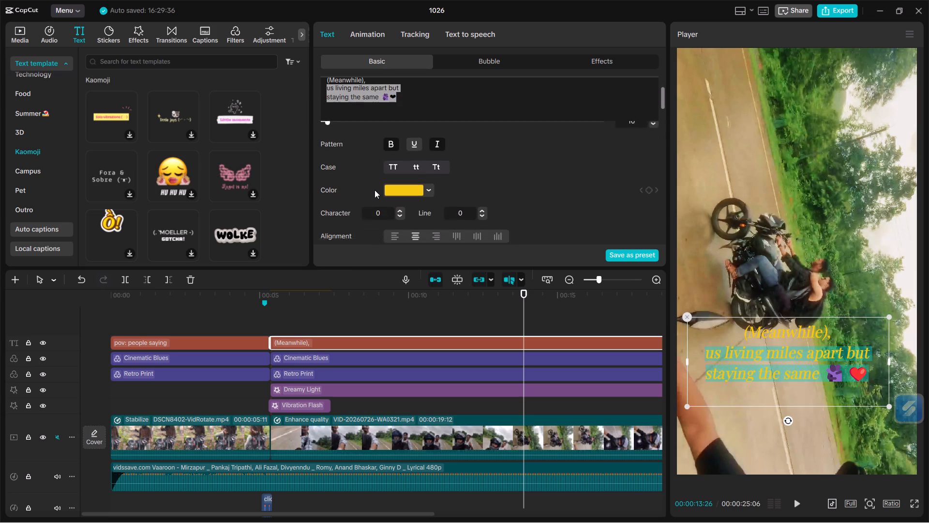
scroll(375, 190, "down", 1)
left_click(429, 171)
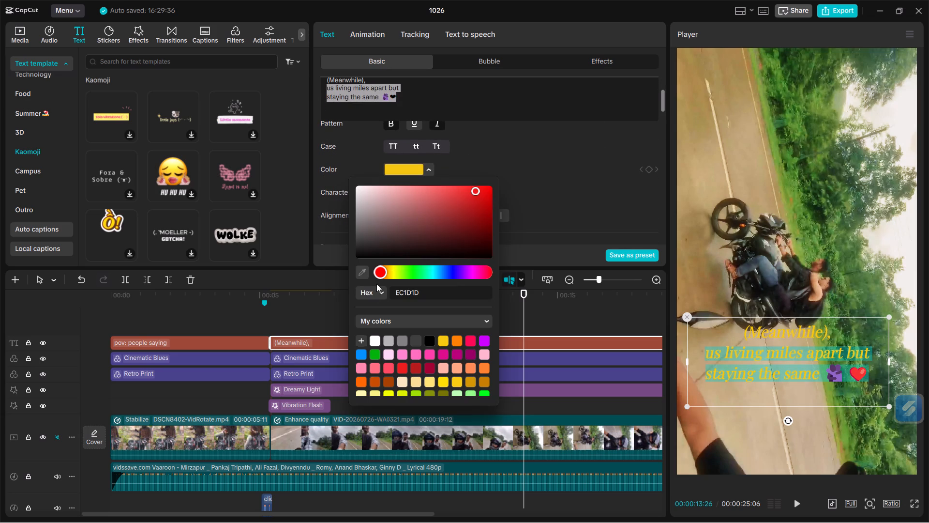
left_click(430, 336)
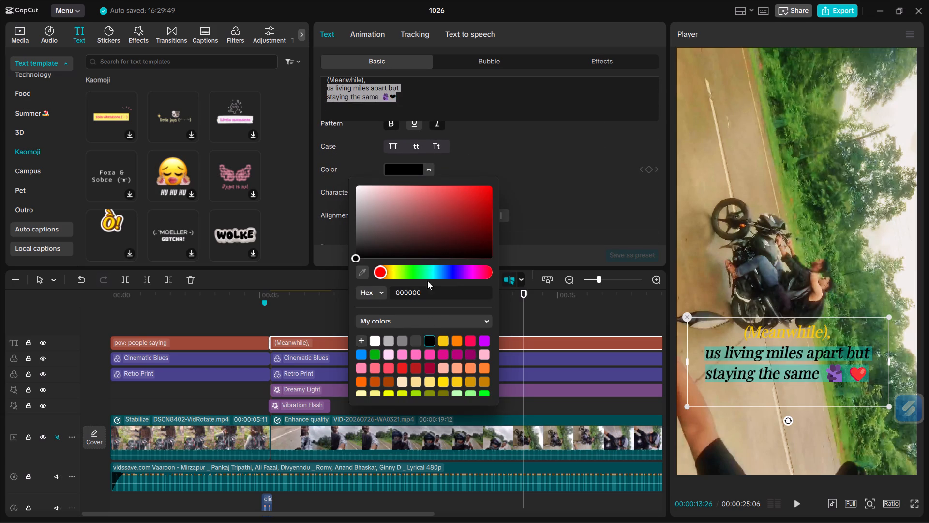
left_click(451, 162)
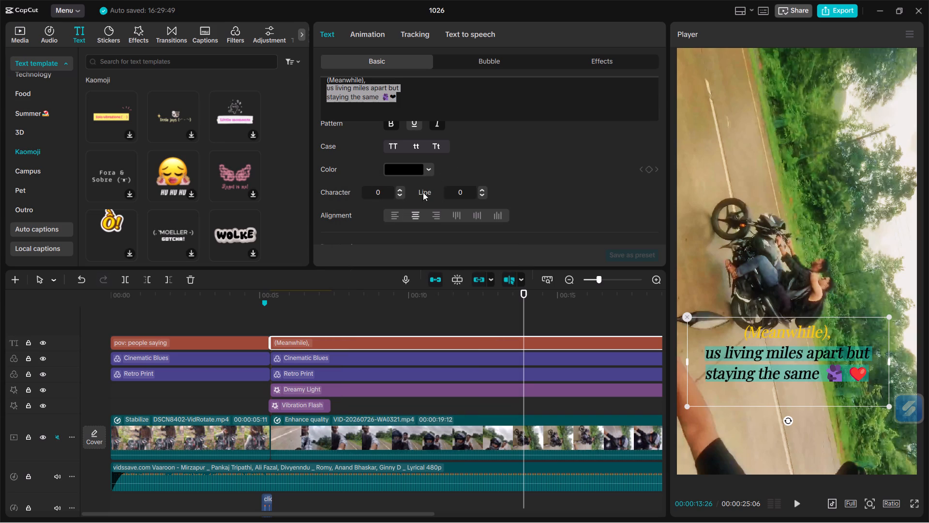
left_click(450, 169)
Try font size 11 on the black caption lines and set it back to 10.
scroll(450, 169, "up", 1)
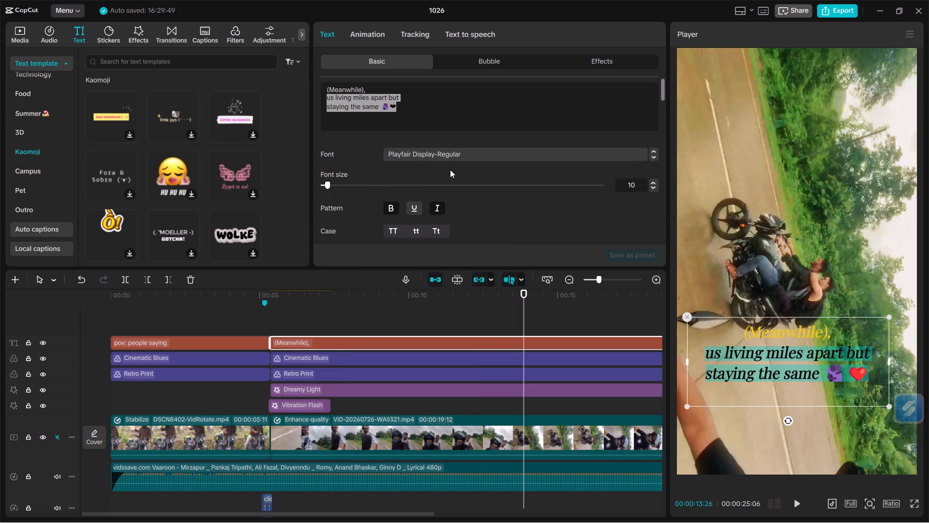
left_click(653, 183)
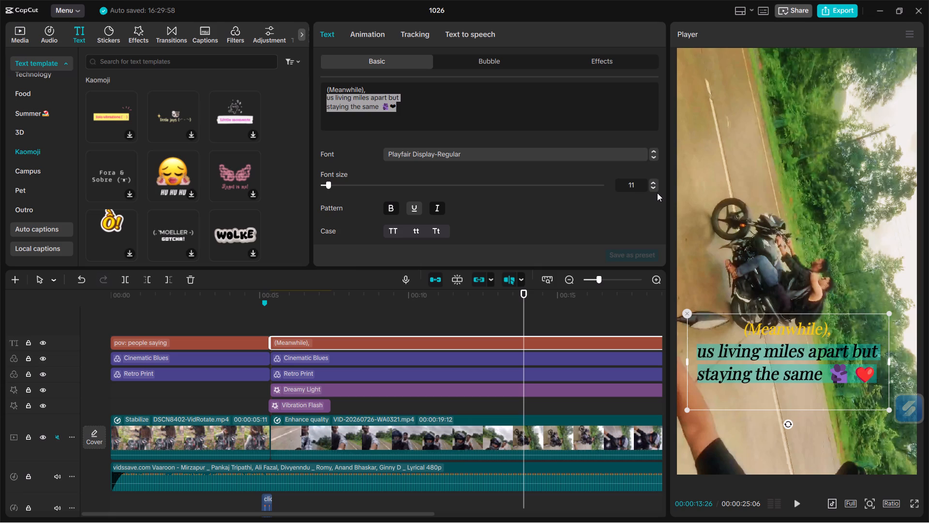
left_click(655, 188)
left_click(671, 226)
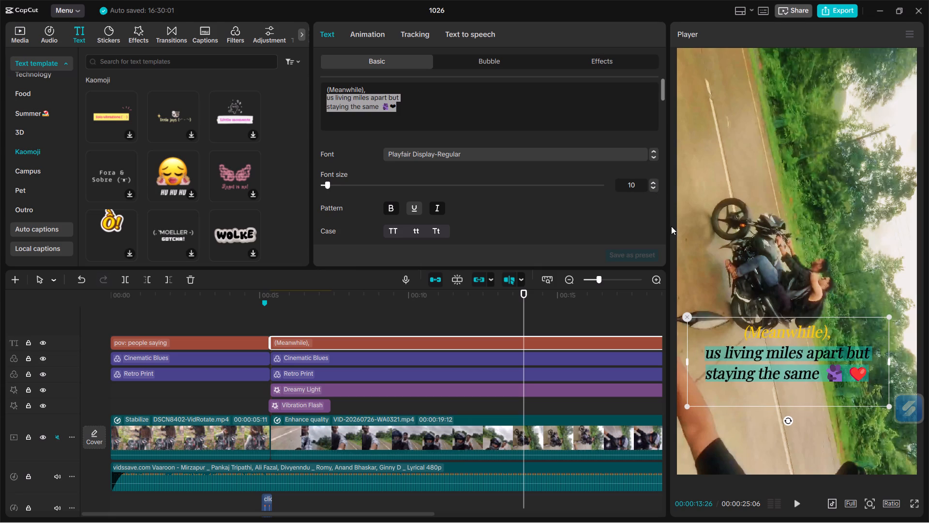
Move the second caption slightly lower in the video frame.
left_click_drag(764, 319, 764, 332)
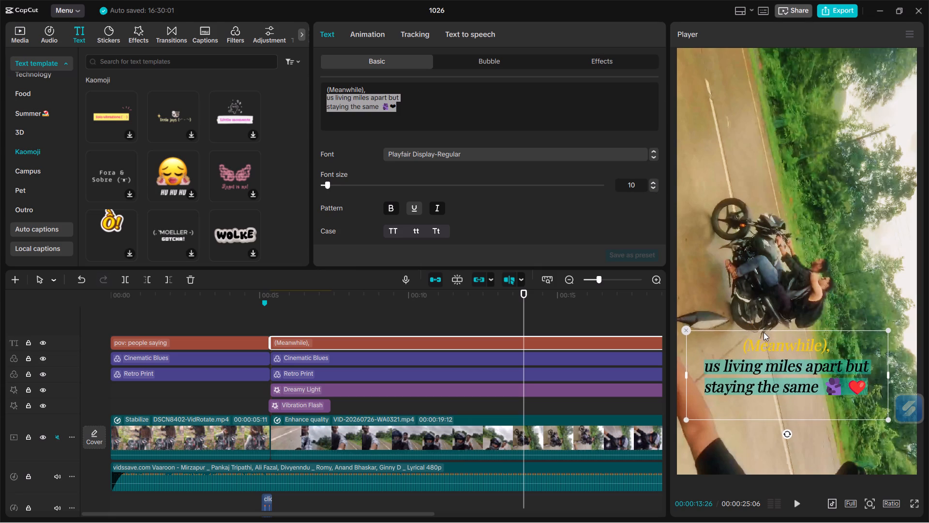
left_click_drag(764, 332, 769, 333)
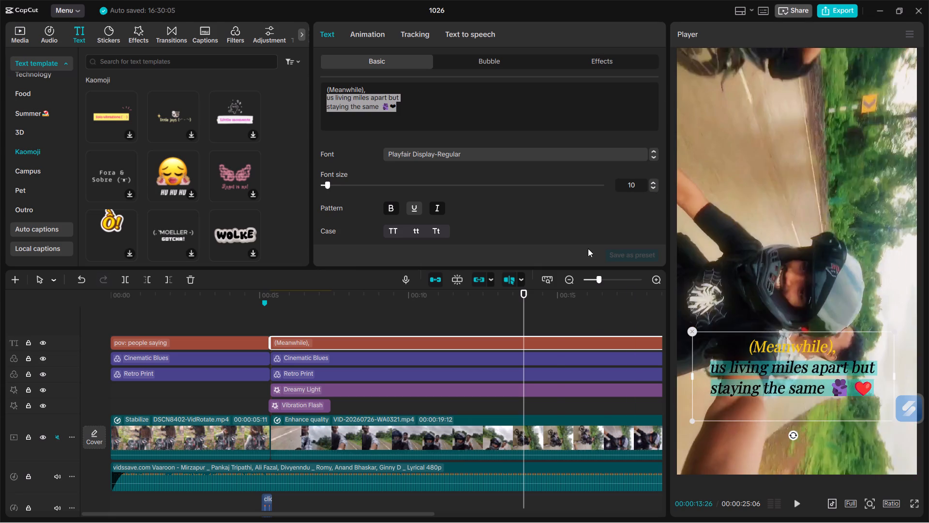
Play the video from the start to review both captions over the clips.
left_click(551, 312)
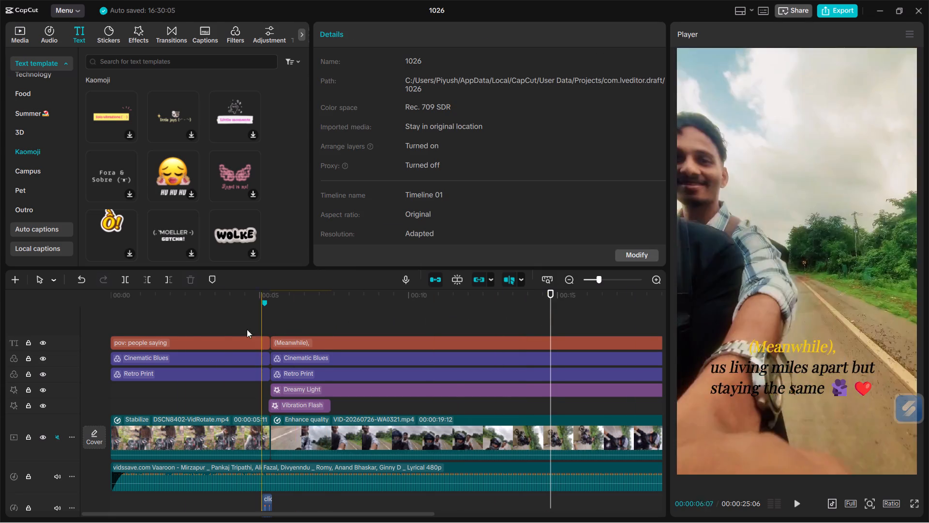
left_click(71, 335)
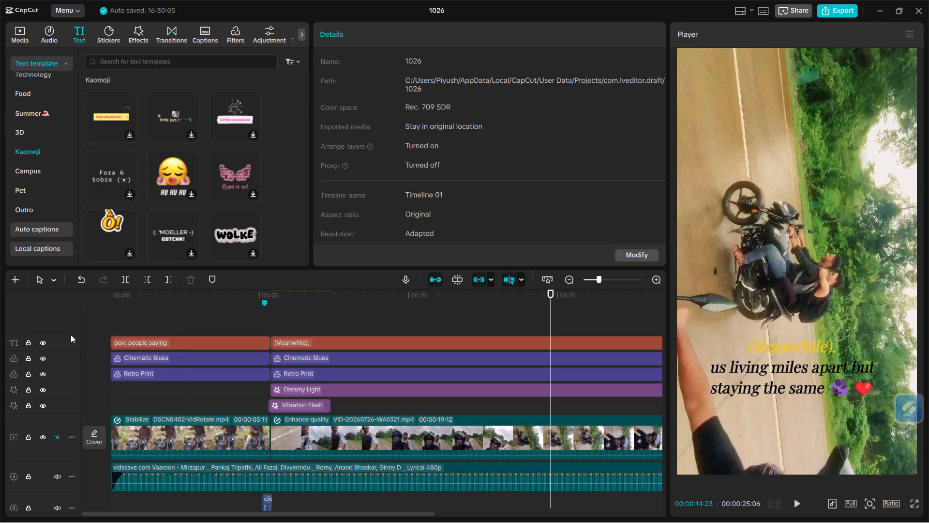
left_click(94, 329)
key("space")
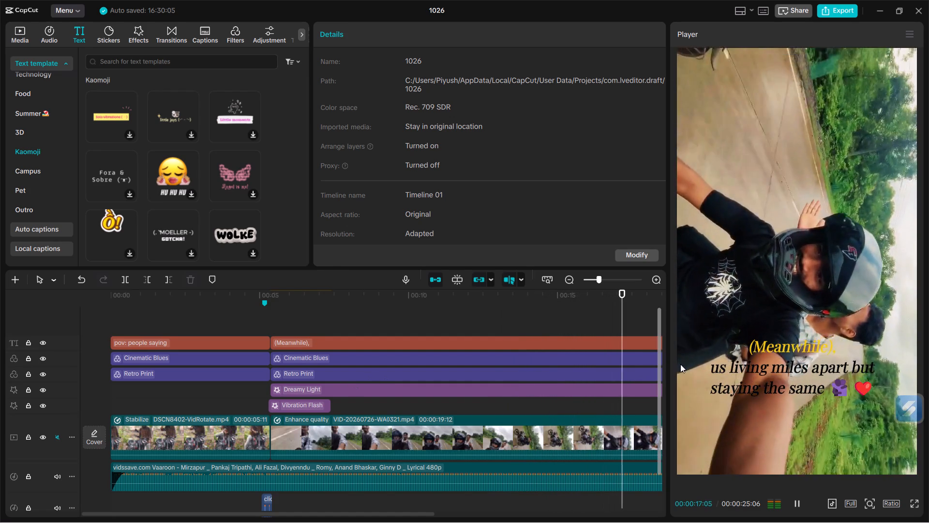
Move the second caption up near the top of the video frame, at about X 0, Y 1334.
left_click_drag(762, 376, 761, 84)
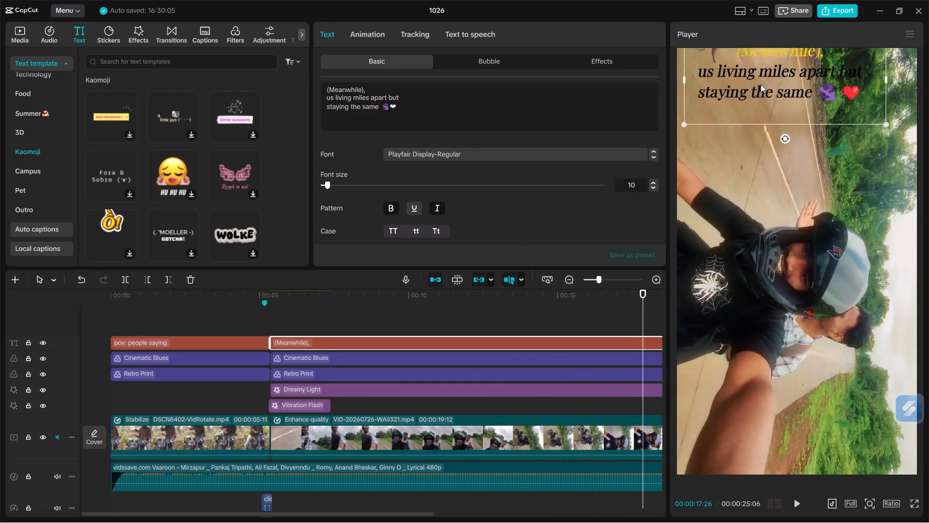
left_click_drag(761, 84, 767, 113)
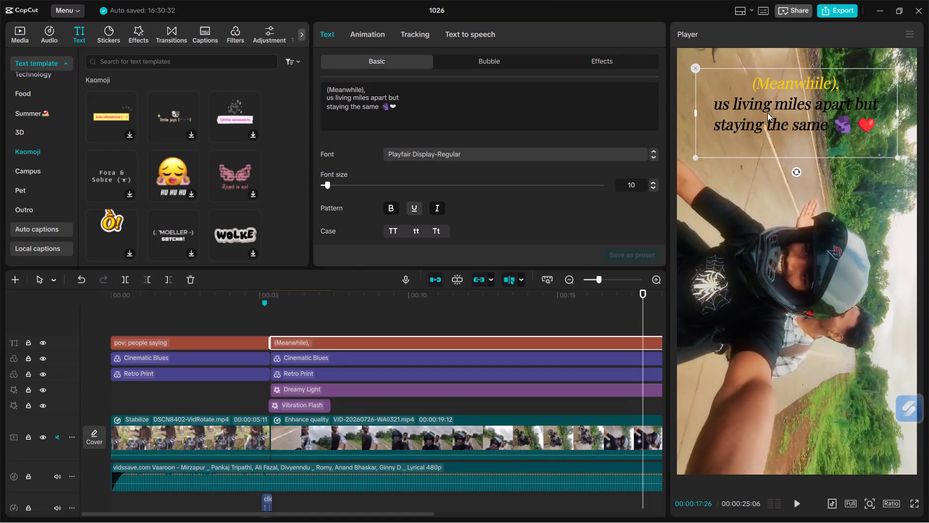
Play the video from about 00:00:04:23 through to the end to check the second caption's new placement.
left_click(253, 326)
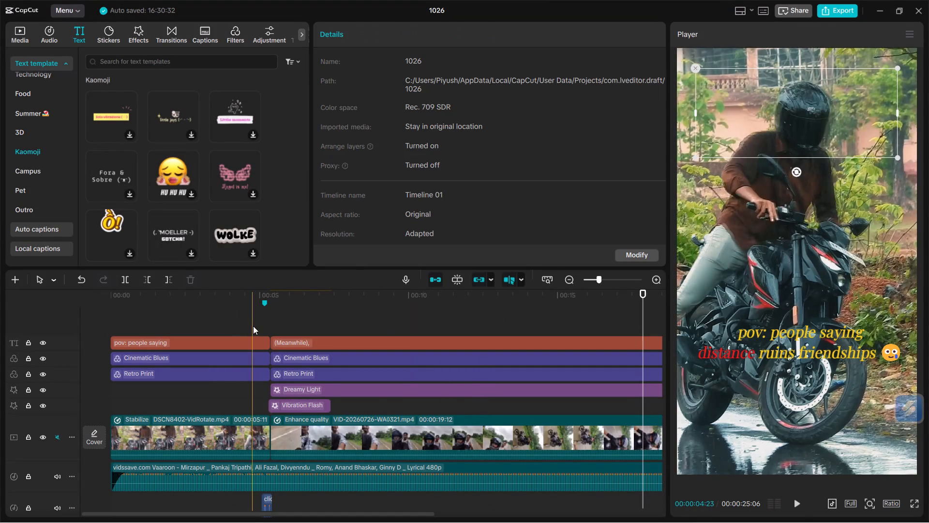
key("space")
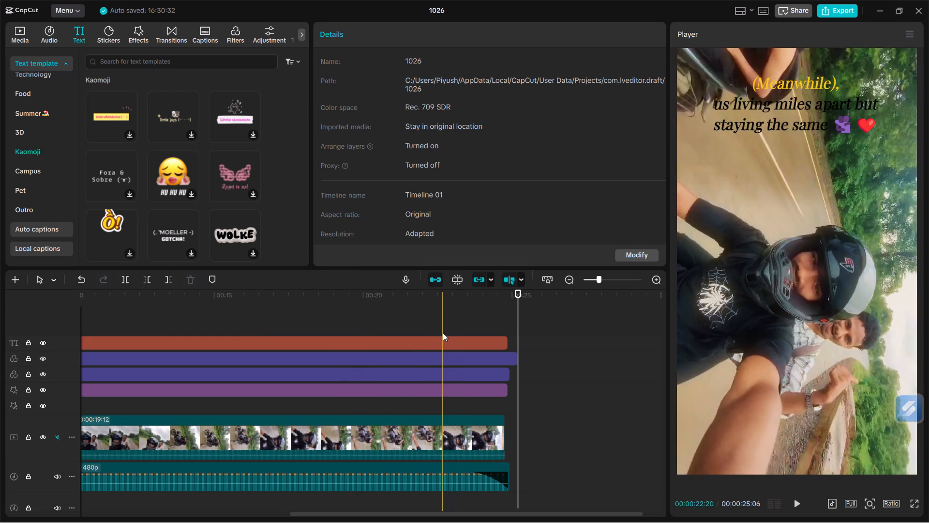
Add a Scale keyframe to the second caption at 00:00:22:19, keeping its scale at 145%.
left_click(443, 333)
left_click(441, 335)
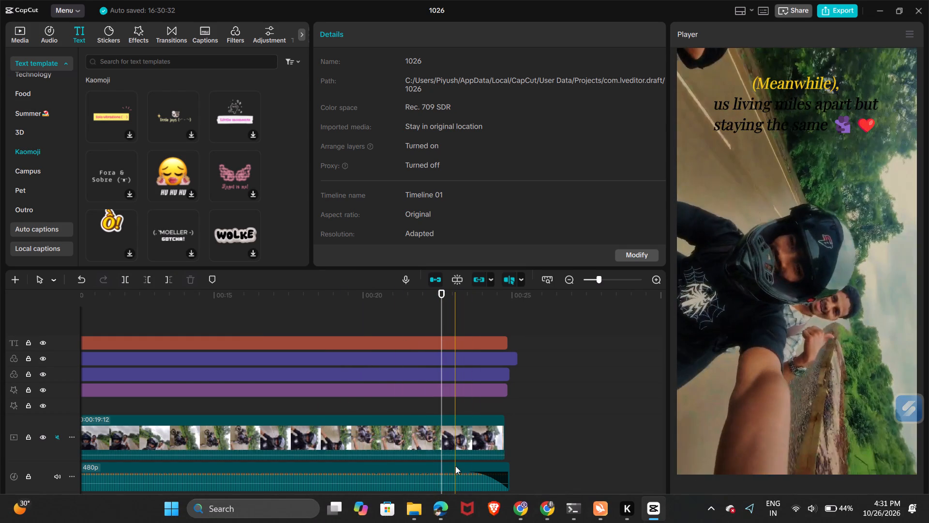
left_click(455, 473)
left_click(448, 419)
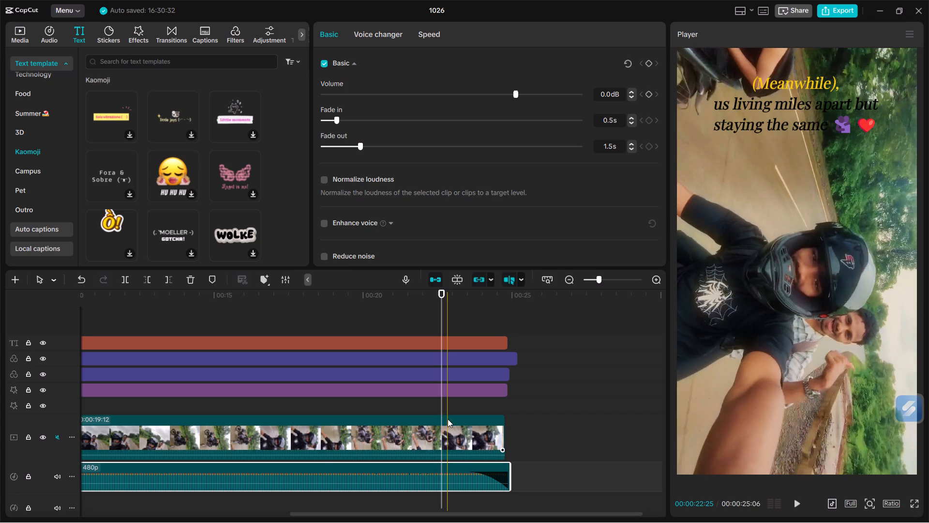
left_click(445, 344)
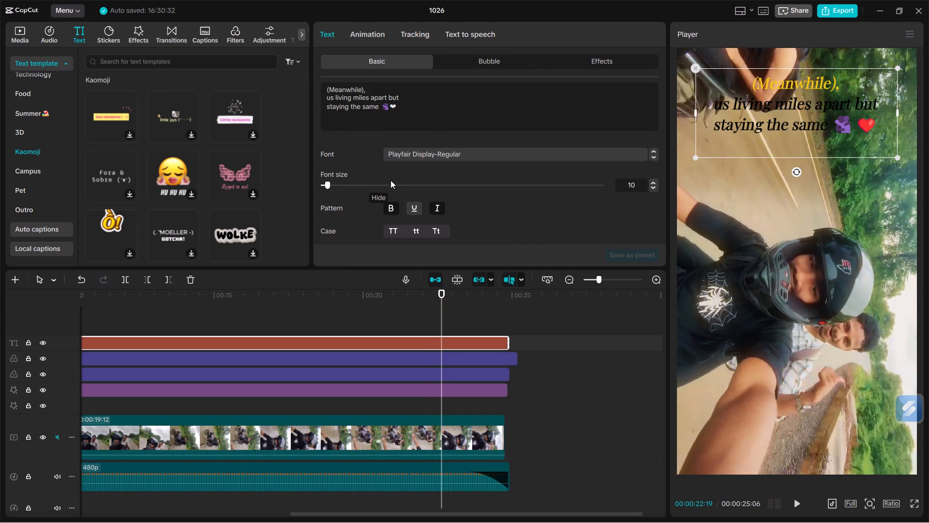
scroll(420, 188, "down", 2)
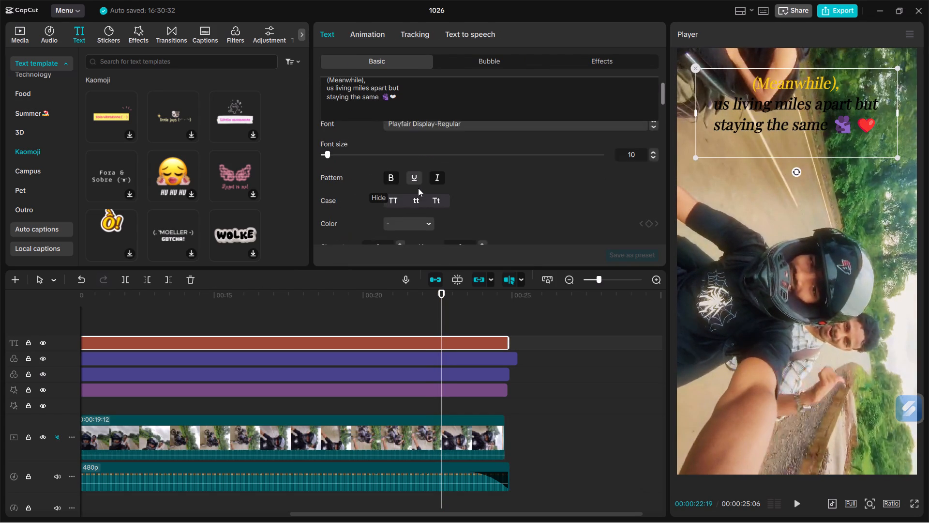
scroll(418, 188, "down", 1)
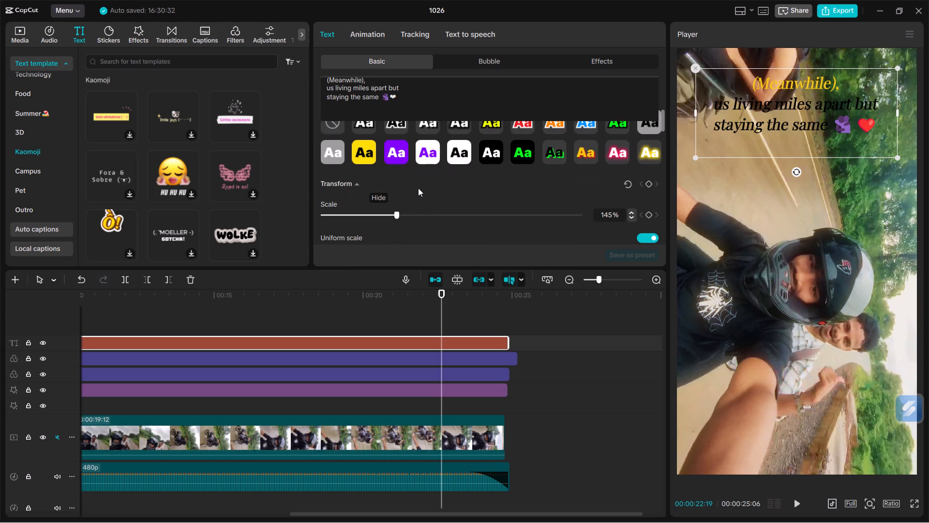
scroll(418, 188, "down", 1)
left_click(648, 185)
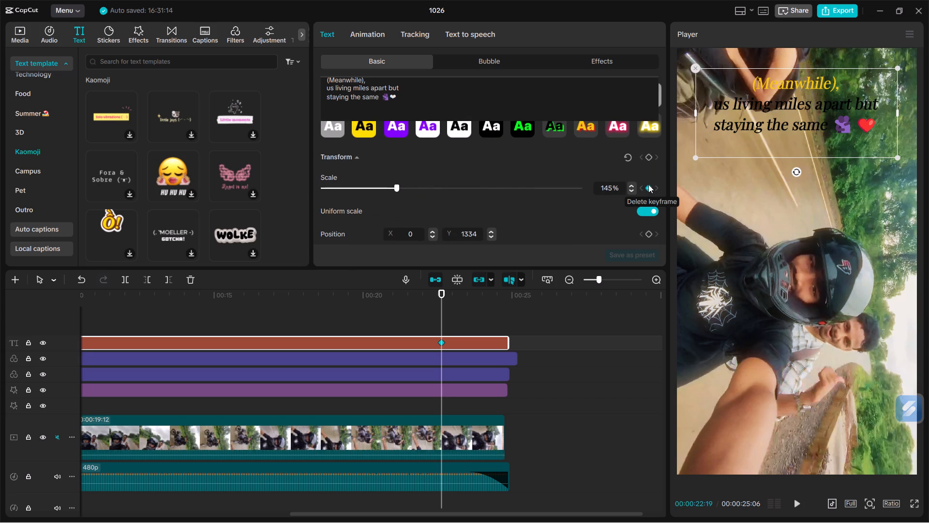
Reduce the second caption's scale to 74% at 00:00:24:12, producing a second Scale keyframe near the caption's end.
key("Right")
key("Right")
key("Right")
key("Right")
key("Right")
key("Right")
key("Right")
key("Right")
key("Right")
key("Right")
key("Right")
key("Right")
key("Right")
key("Right")
key("Right")
key("Right")
key("Right")
key("Right")
key("Right")
key("Right")
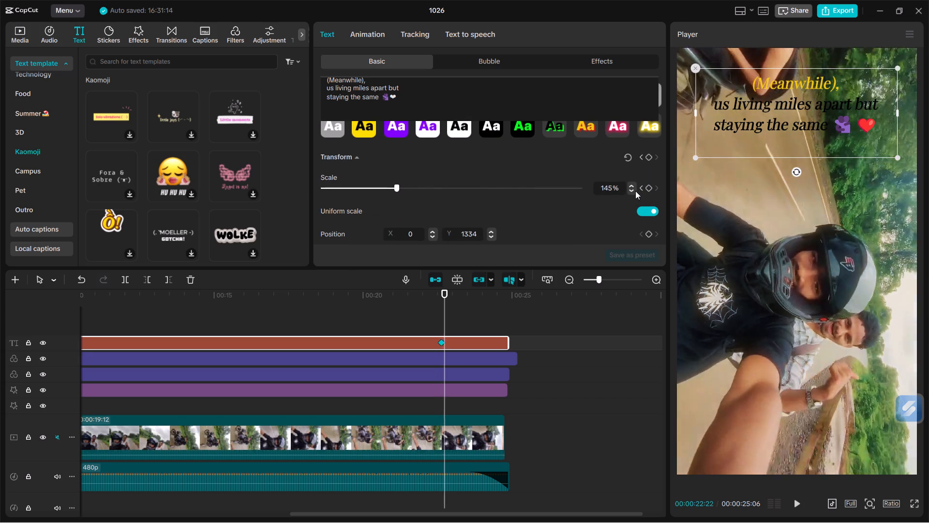
key("Right")
key("Right")
key("Right")
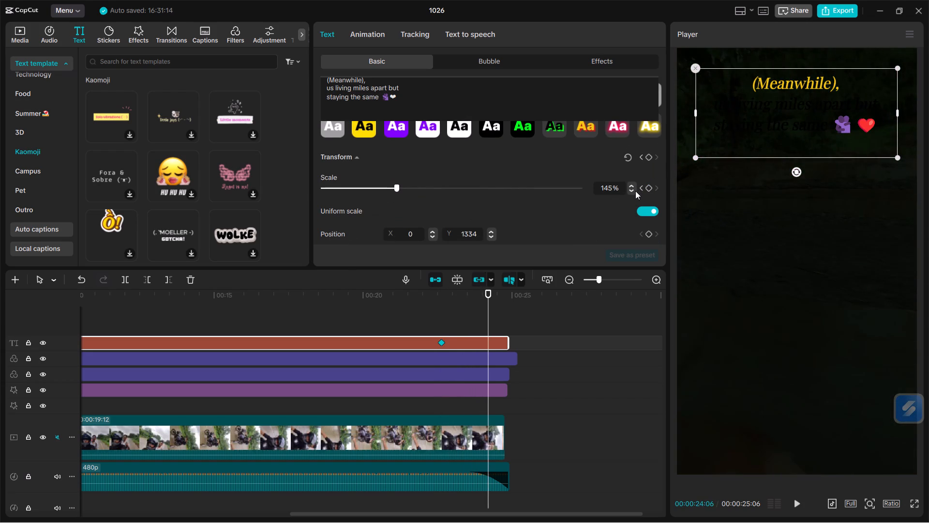
key("Right")
key("Right")
key("Right")
key("Right")
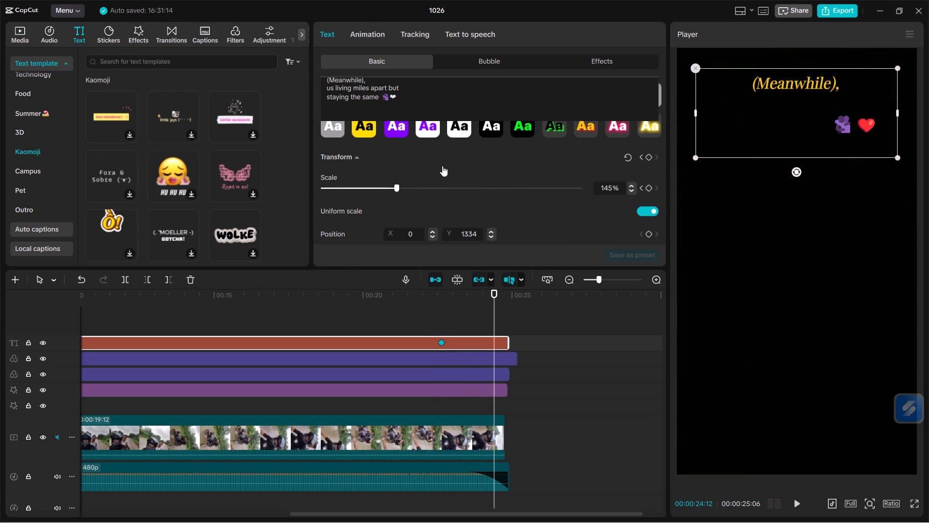
left_click_drag(393, 187, 318, 183)
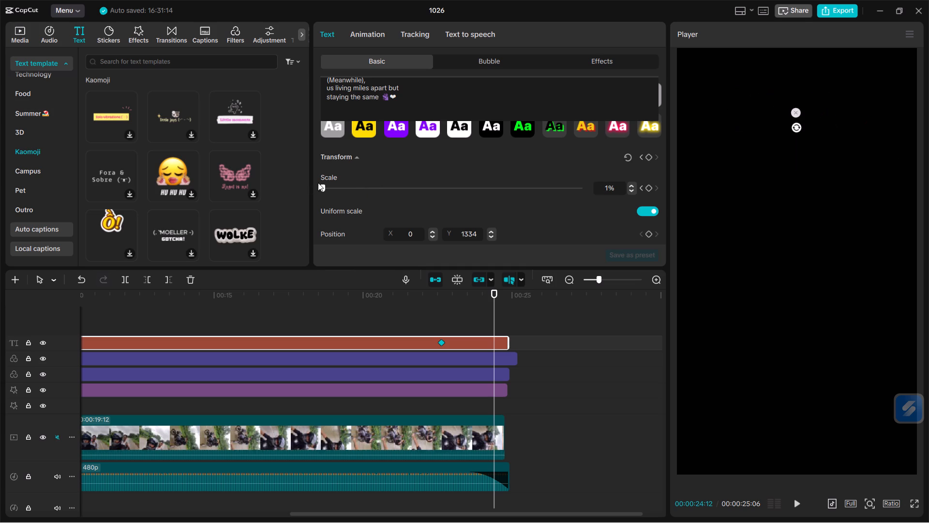
left_click_drag(318, 183, 360, 185)
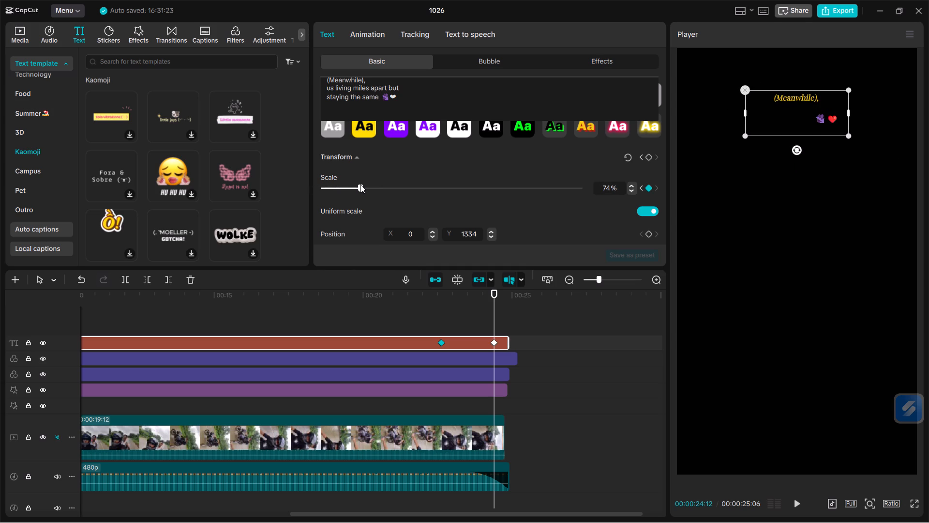
Undo the second caption's scale reduction and remove its remaining Scale keyframe at 00:00:22:19.
key("ctrl+z")
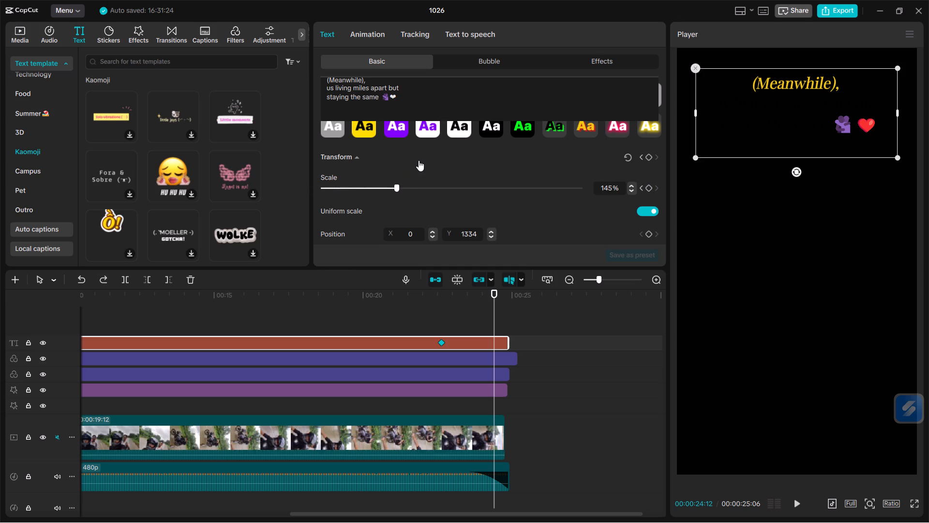
scroll(419, 160, "down", 1)
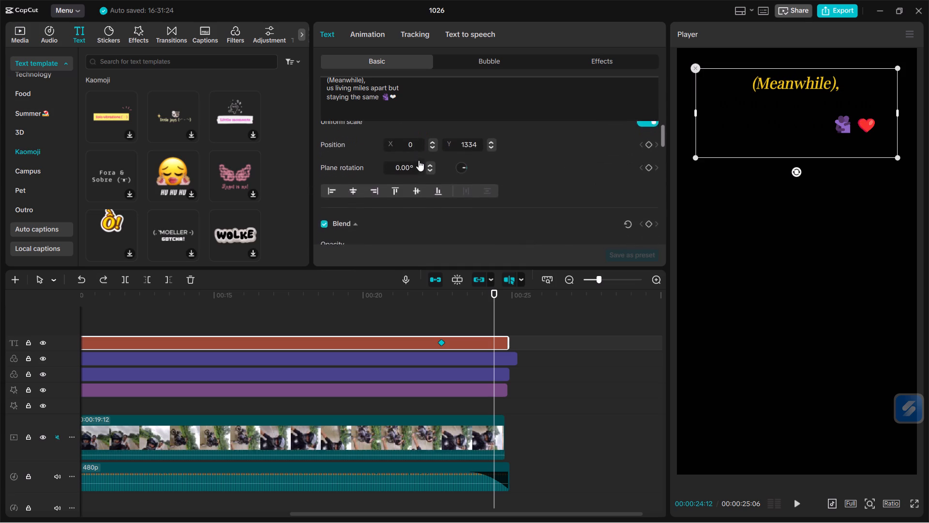
scroll(419, 160, "down", 1)
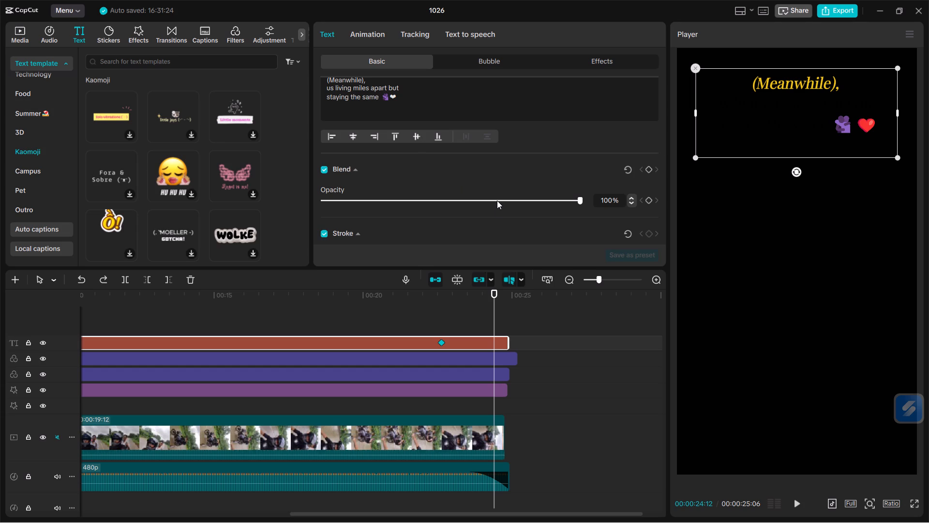
scroll(497, 200, "up", 1)
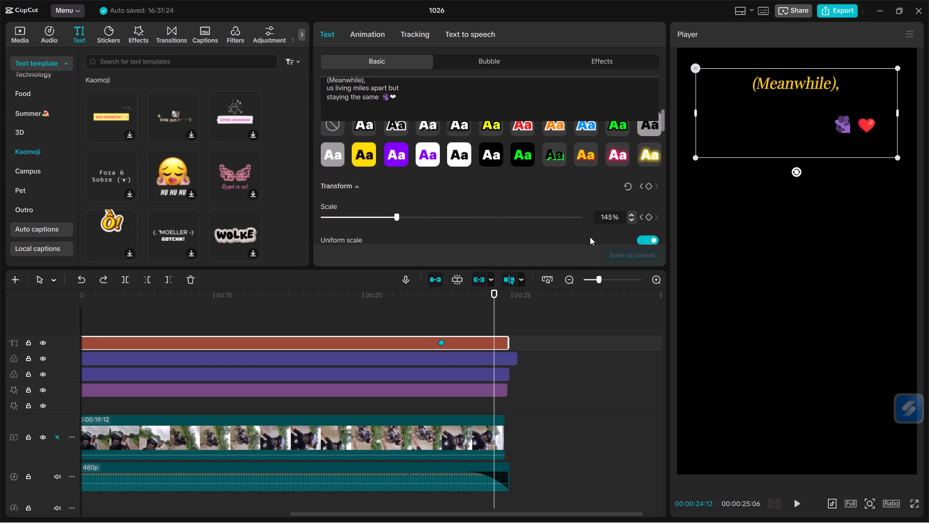
scroll(551, 177, "down", 1)
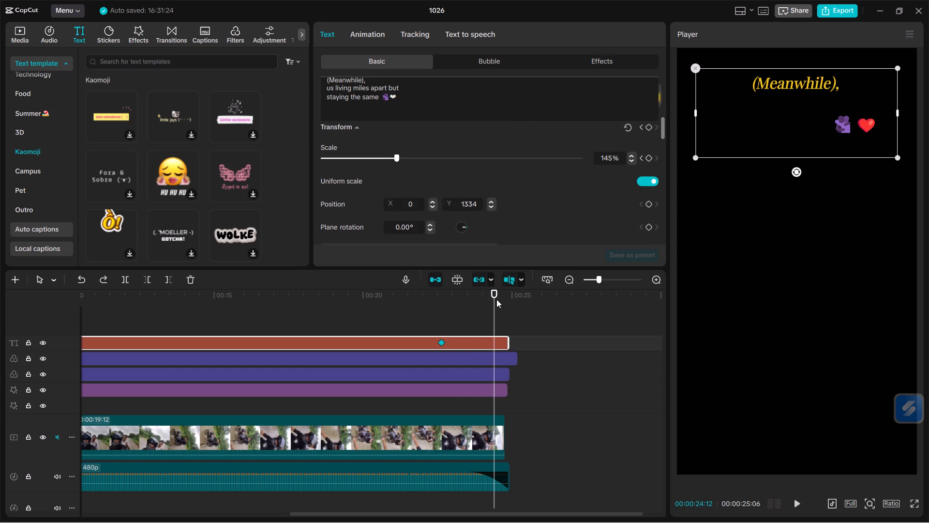
left_click(443, 344)
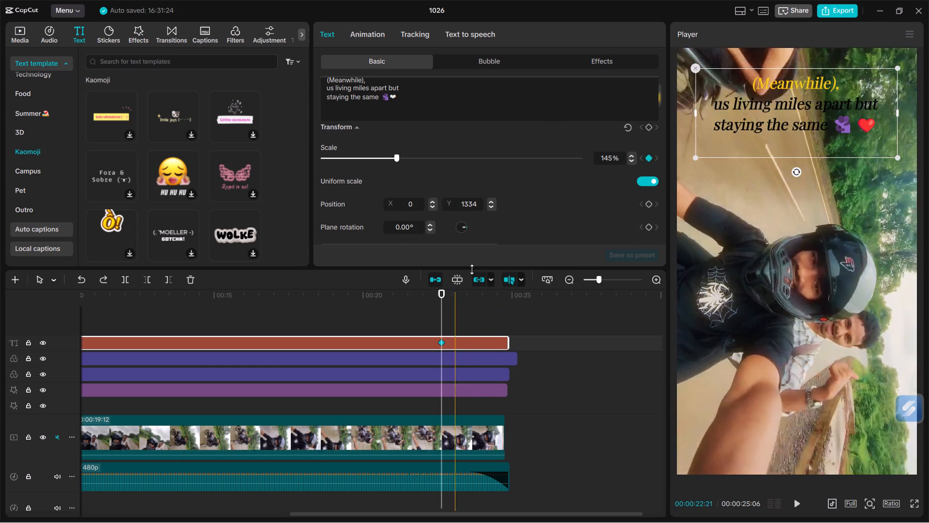
left_click(648, 161)
Add an Opacity keyframe at 100% to the second caption at 00:00:22:19.
scroll(586, 186, "down", 1)
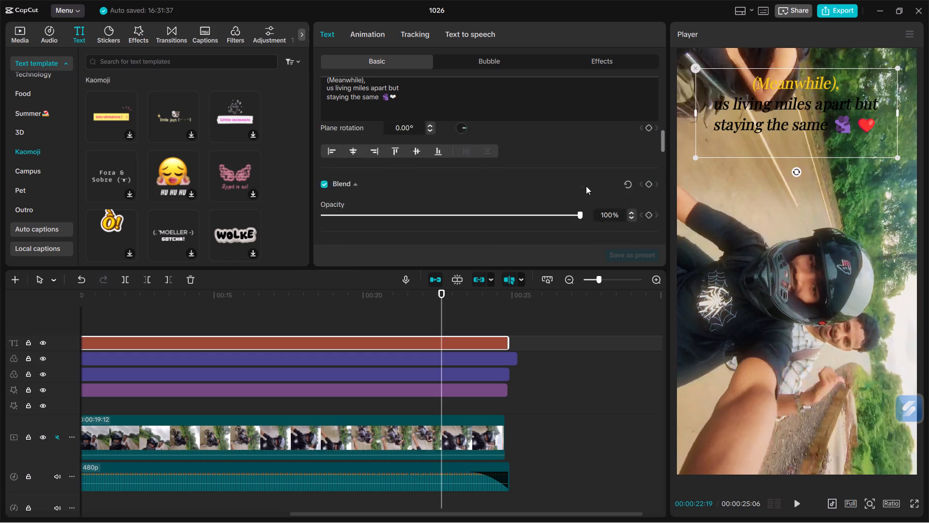
scroll(586, 186, "down", 1)
left_click(649, 188)
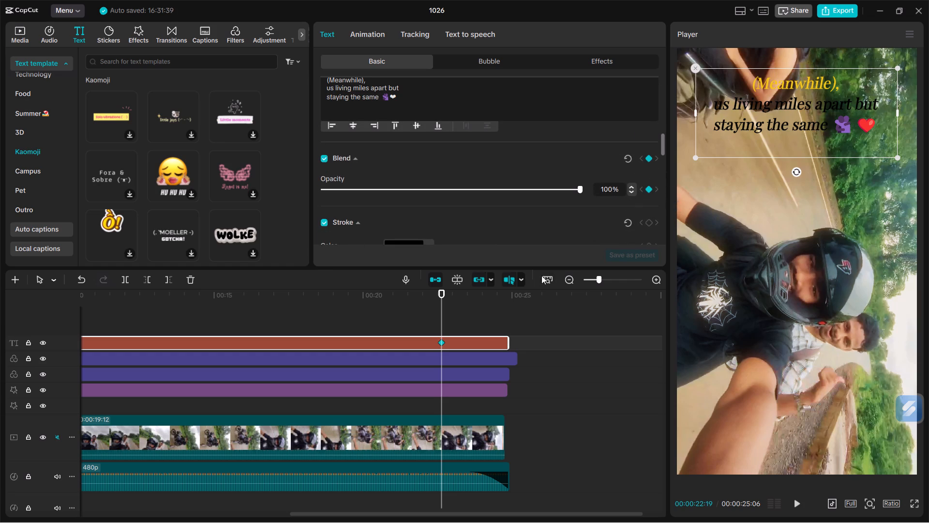
Set the second caption's opacity to 0% at 00:00:24:13 with a second keyframe, so it fades out near its end.
left_click(495, 323)
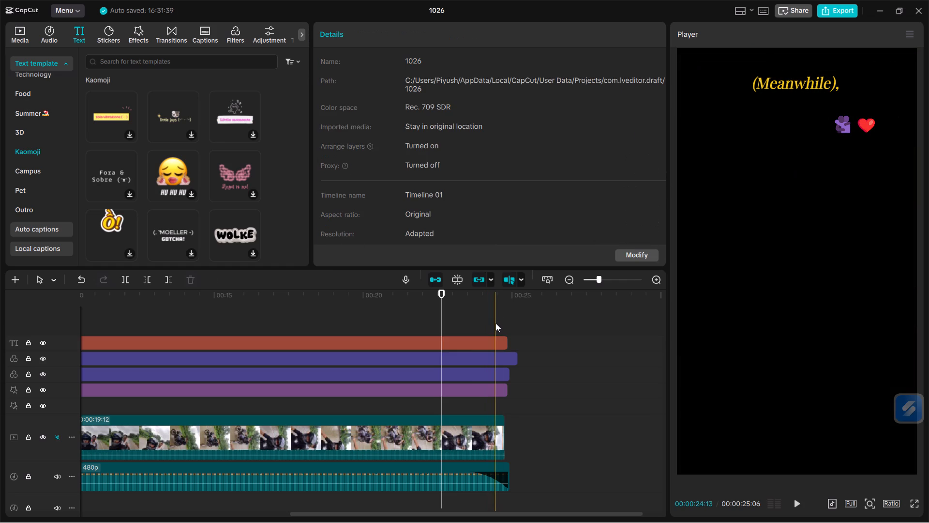
left_click(486, 338)
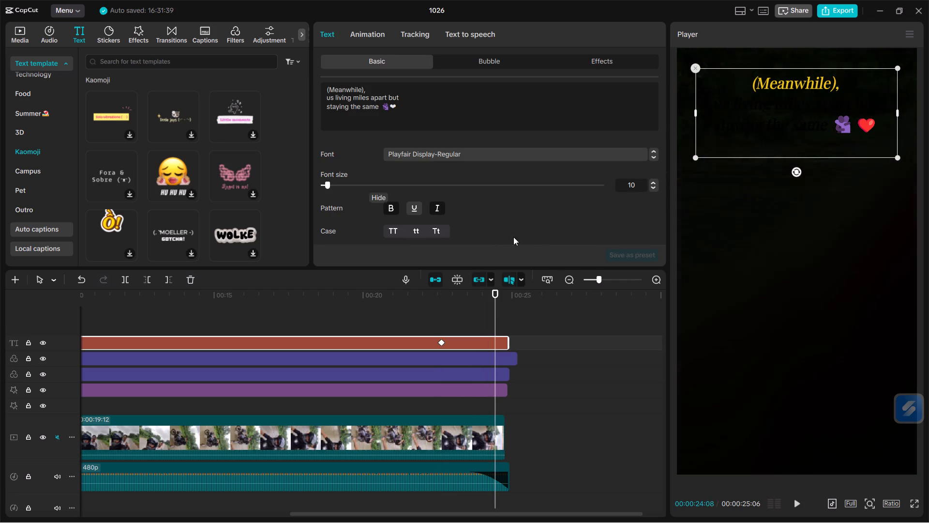
scroll(490, 190, "down", 2)
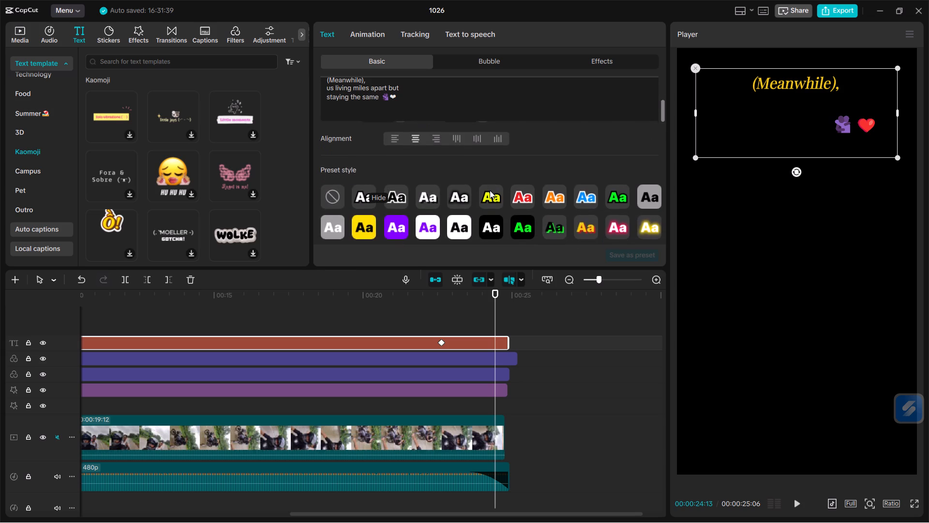
scroll(490, 190, "down", 2)
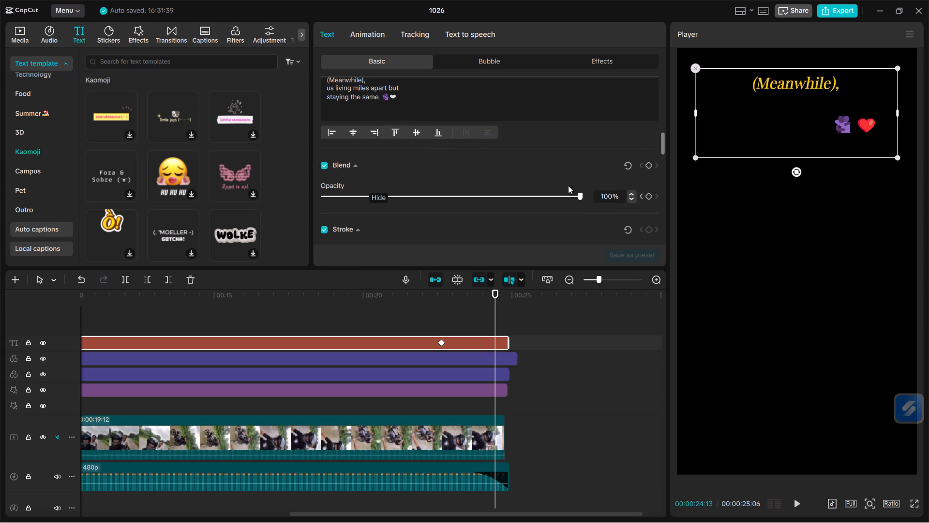
left_click_drag(578, 197, 338, 196)
left_click_drag(338, 196, 272, 211)
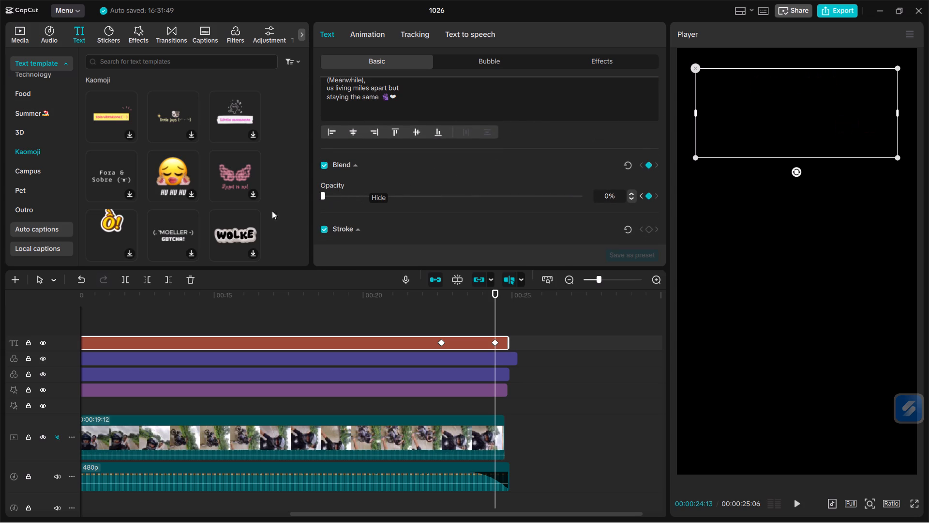
left_click_drag(272, 211, 268, 211)
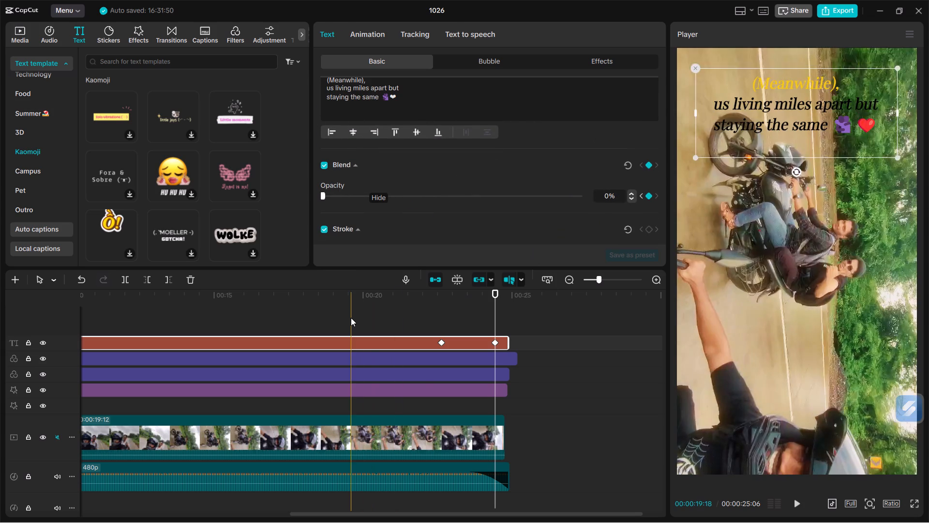
Play the video from about 00:00:19:18 to check the second caption's fade-out.
left_click(351, 318)
key("space")
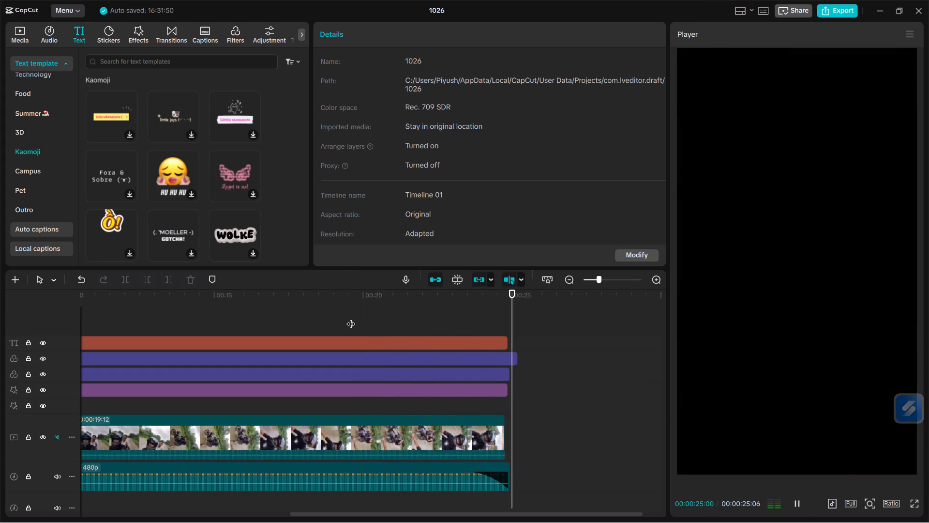
Play the whole video from 00:00:00:00 to review both captions.
scroll(301, 320, "right", 9)
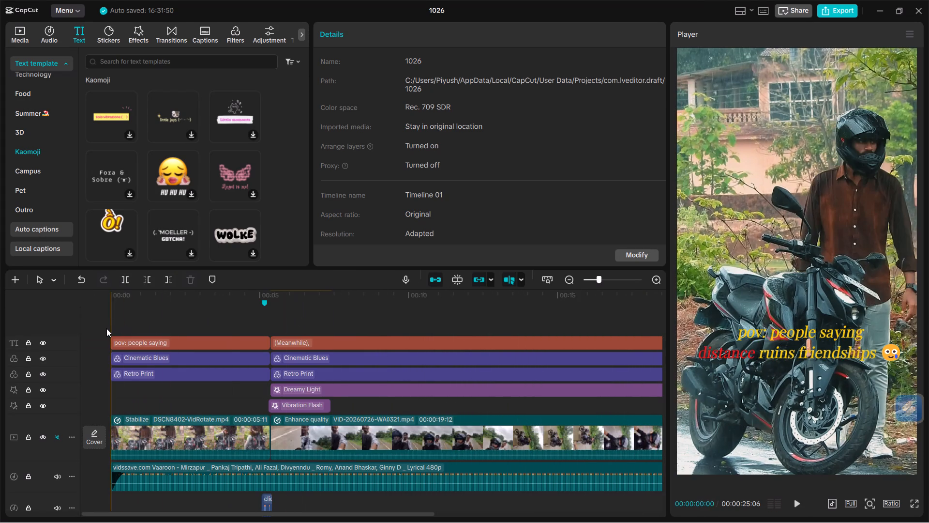
left_click(106, 328)
key("space")
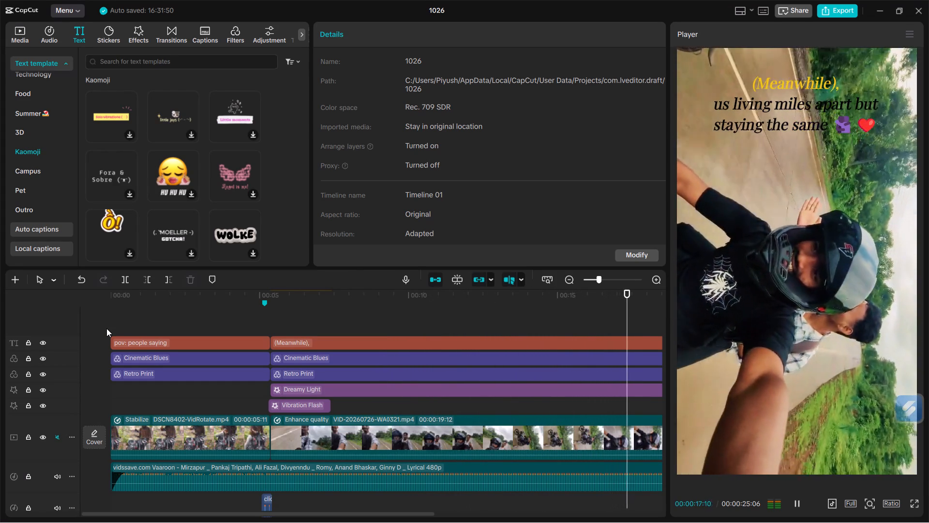
Insert a space between "(Meanwhile)" and the comma in the second caption's first line.
double_click(321, 347)
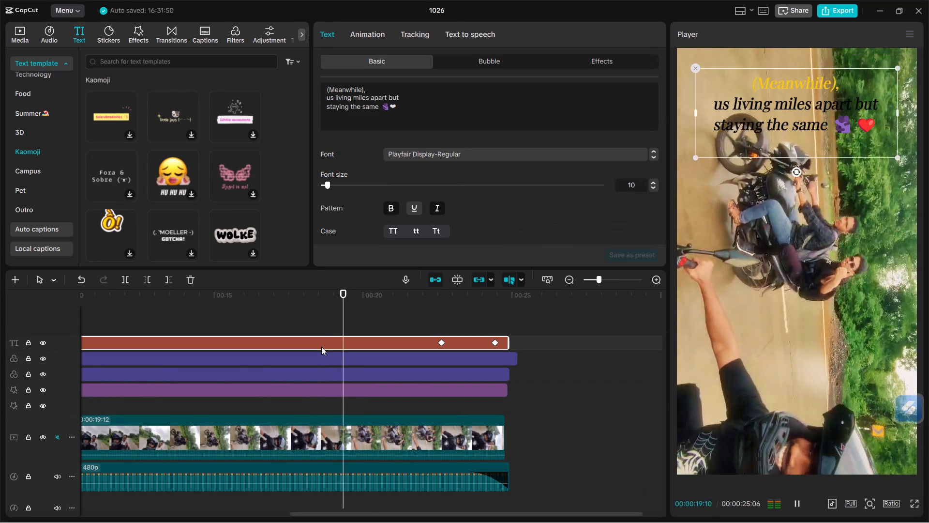
left_click(366, 94)
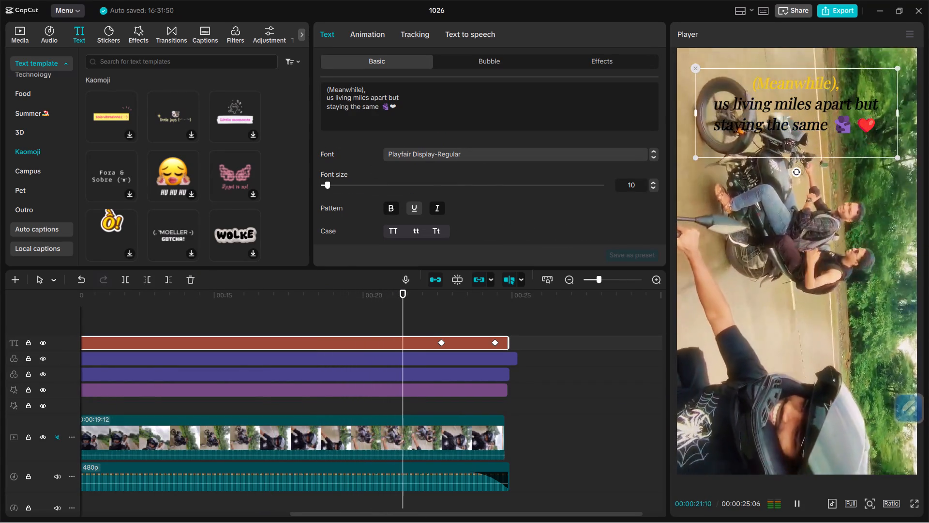
left_click(368, 88)
key("Left")
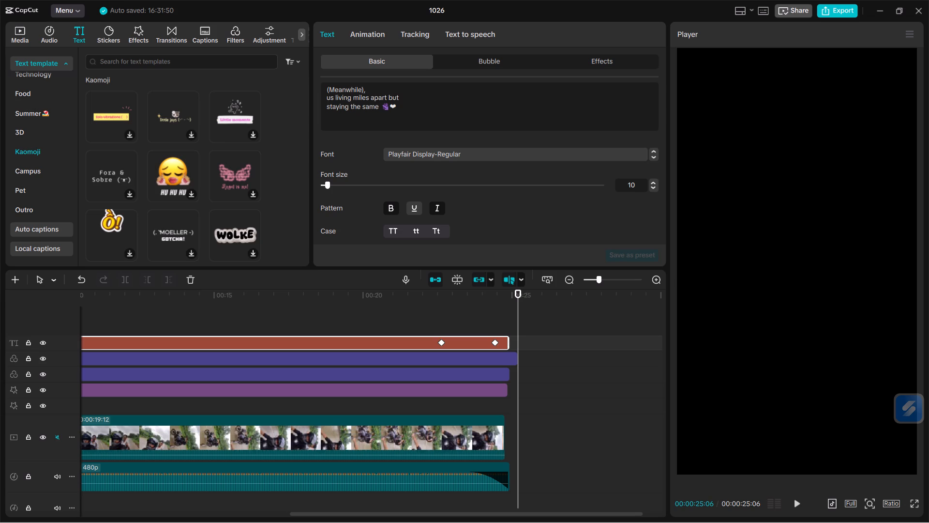
key("ctrl+shift+Left")
key("Right")
key("Left")
key("space")
key("Right")
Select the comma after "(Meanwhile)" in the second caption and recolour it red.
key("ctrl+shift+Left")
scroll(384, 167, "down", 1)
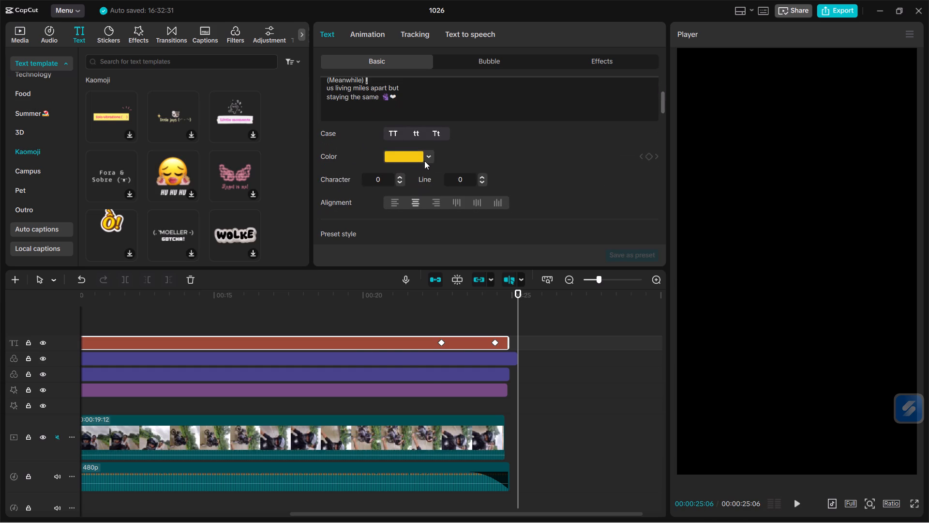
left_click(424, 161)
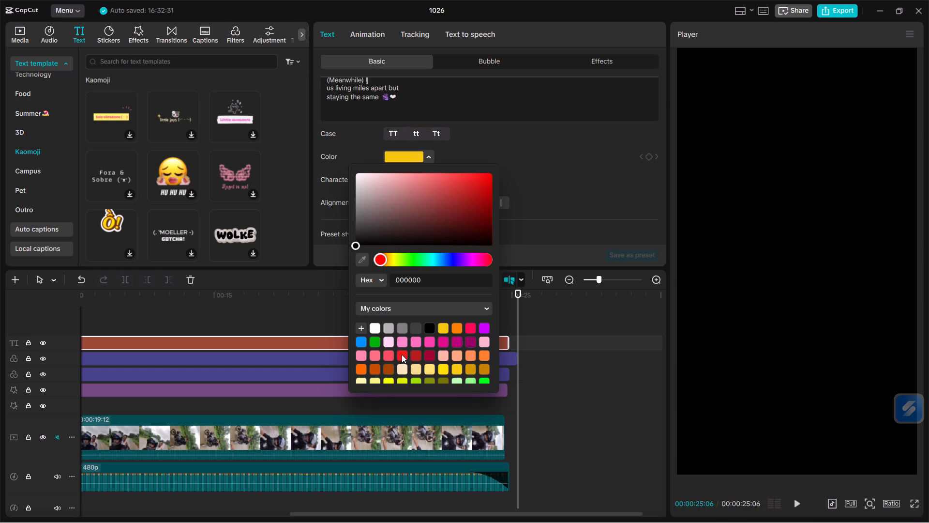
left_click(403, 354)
Play the video from about 00:00:17:04 to check the comma's new colour in the second caption.
left_click(306, 311)
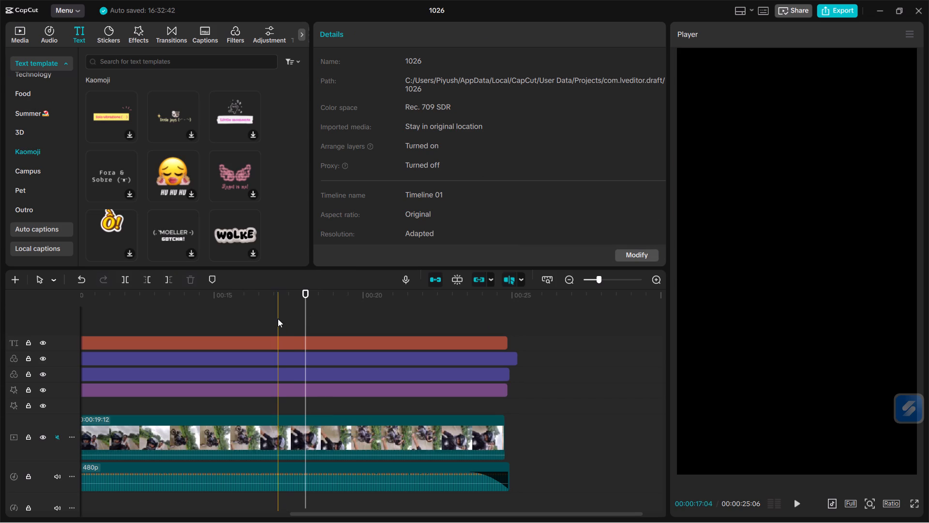
left_click(278, 319)
key("space")
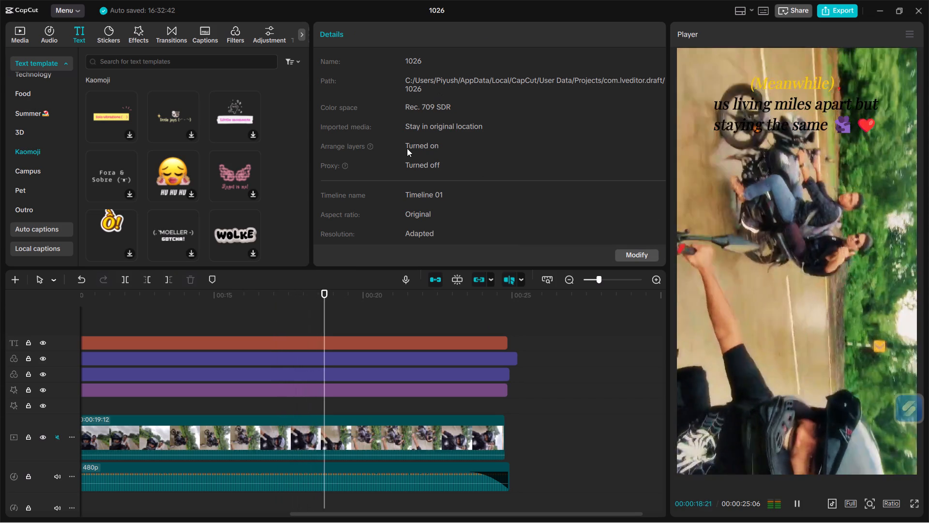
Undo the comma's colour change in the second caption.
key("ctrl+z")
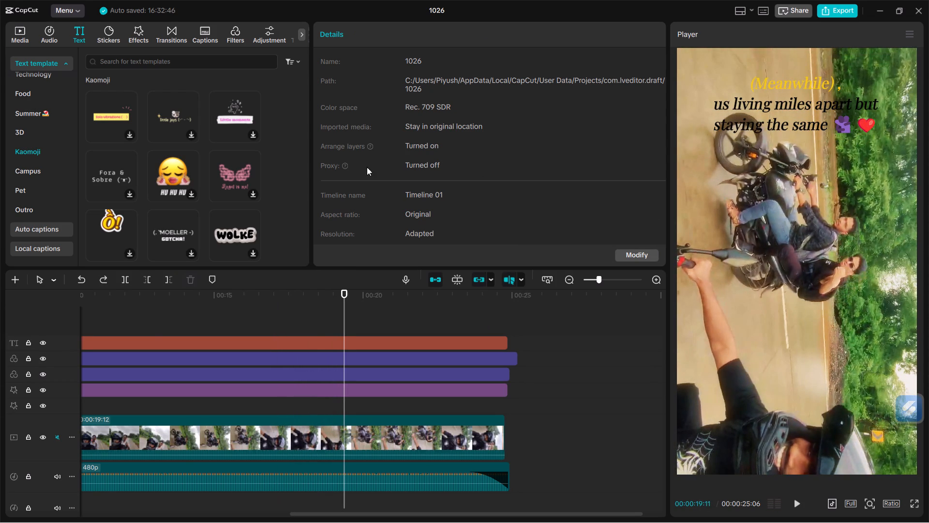
Play the whole video from 00:00:00:00 through to the end to review the captions and fade-out.
scroll(155, 302, "right", 11)
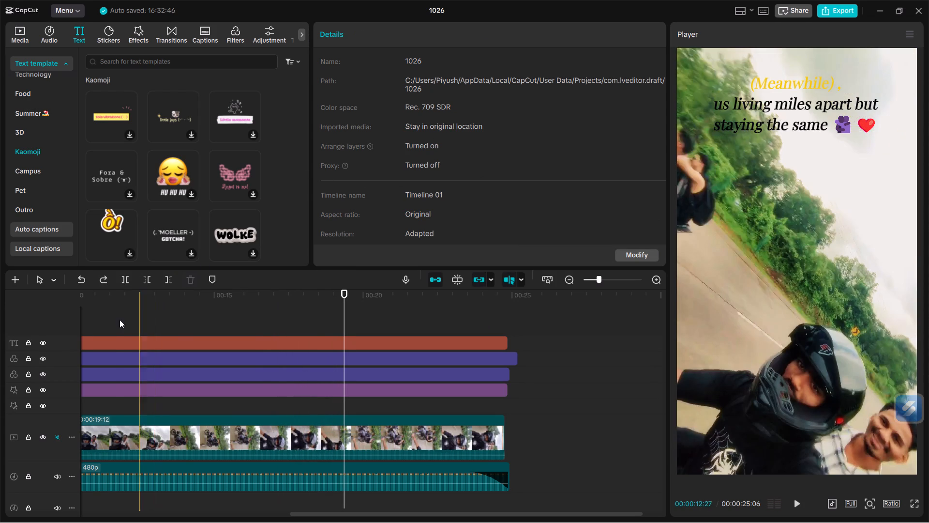
scroll(116, 320, "right", 6)
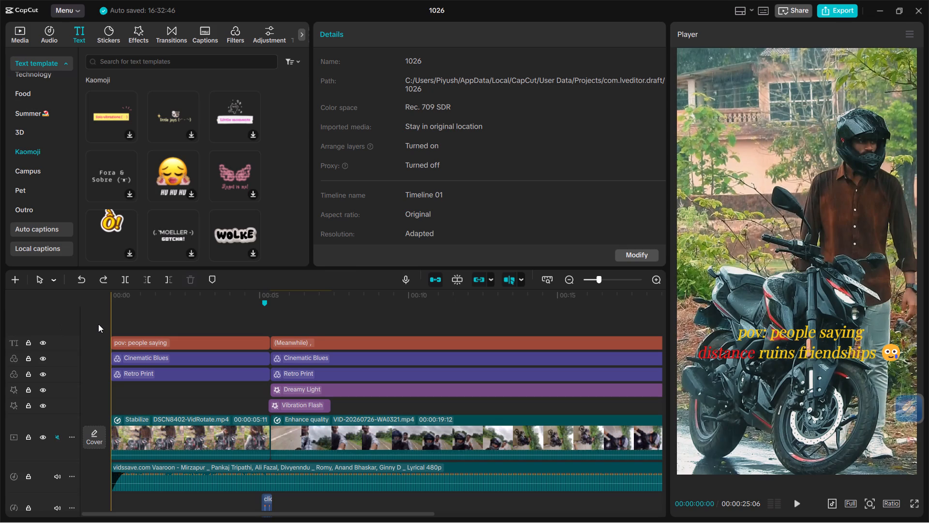
key("space")
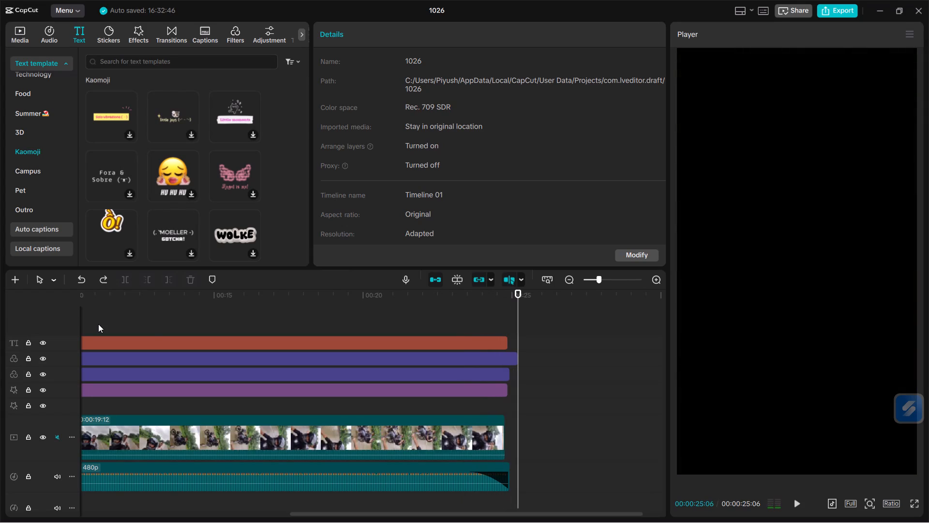
Add an opacity keyframe of 0% to the first video clip at 00:00:00:00.
scroll(152, 321, "right", 9)
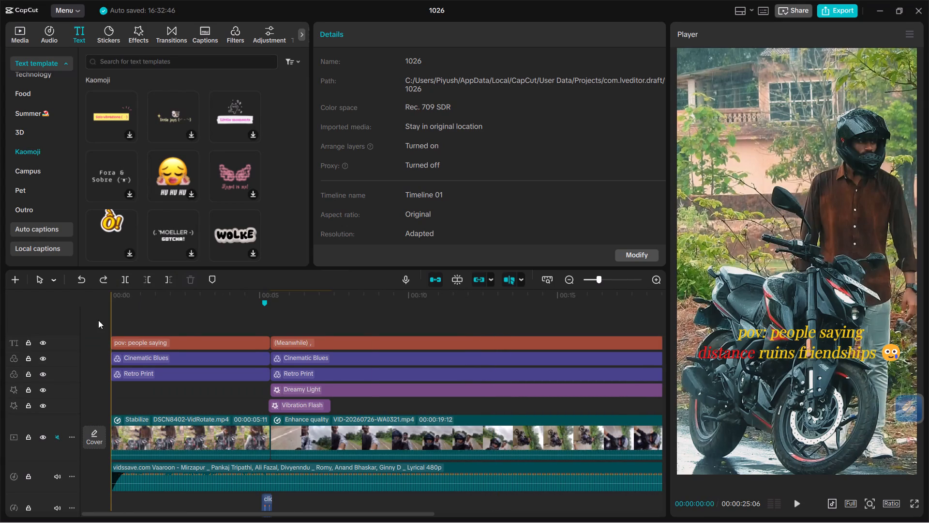
left_click(98, 320)
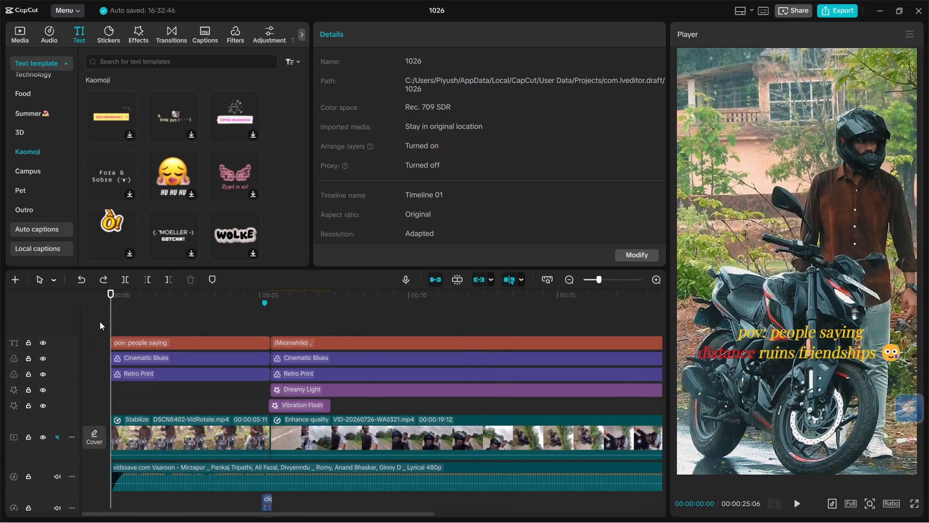
left_click(112, 429)
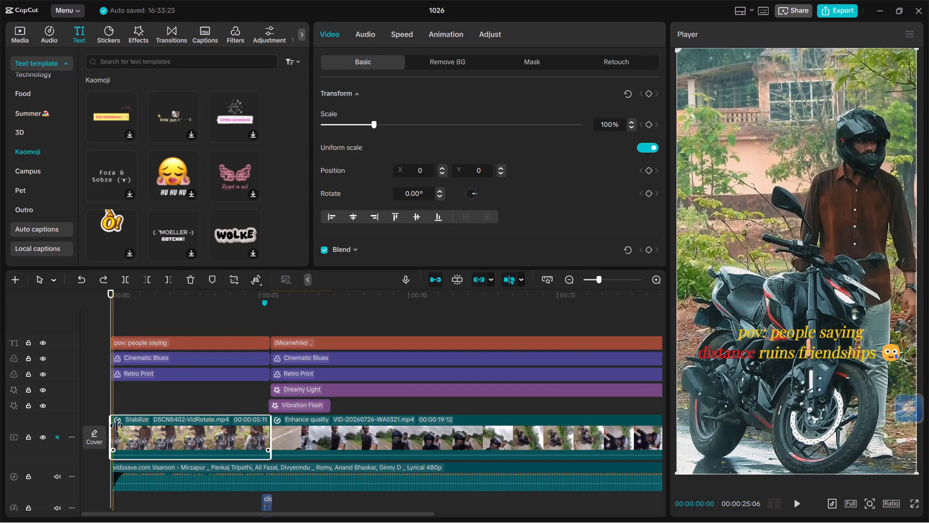
scroll(445, 145, "down", 1)
scroll(424, 139, "up", 1)
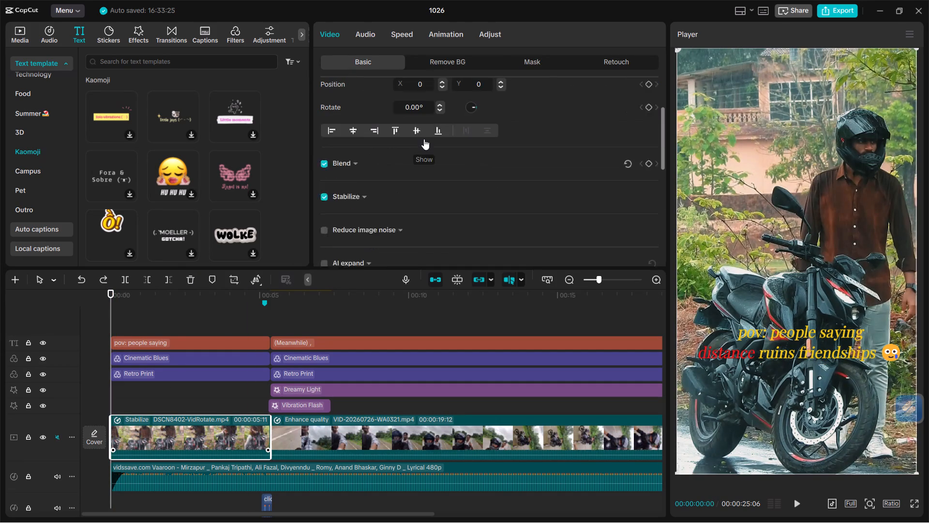
scroll(424, 139, "up", 1)
left_click(350, 178)
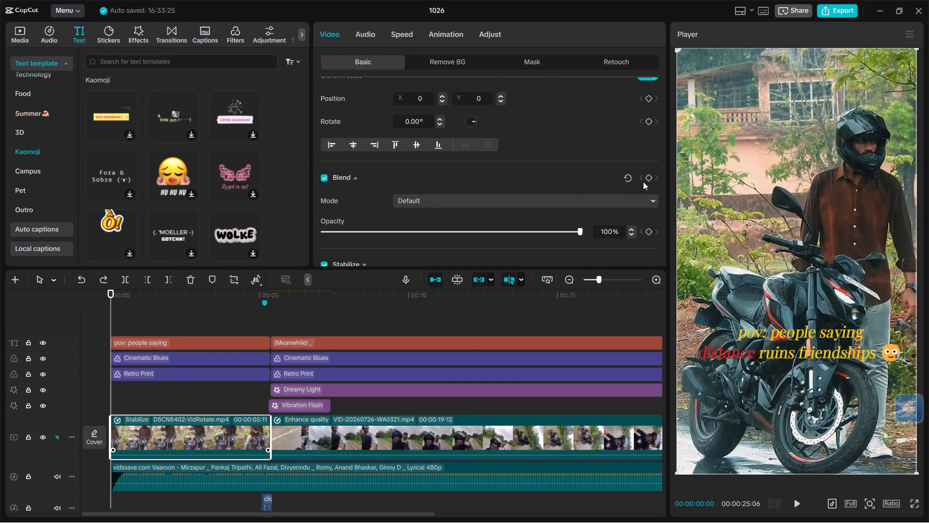
left_click(647, 233)
left_click_drag(573, 230, 240, 263)
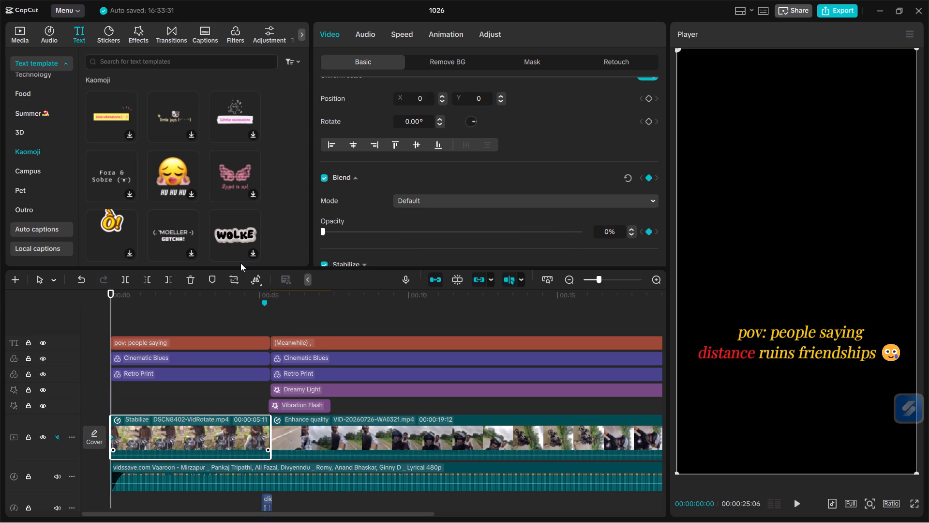
left_click_drag(240, 263, 240, 262)
Set the first video clip's opacity to 100% at 00:00:00:11 so the clip fades in.
key("Right")
key("Right")
key("Right")
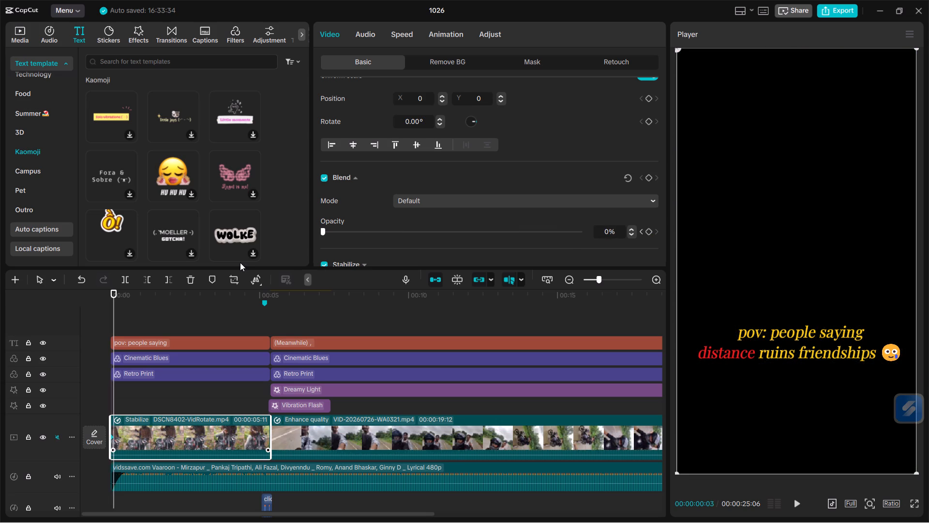
key("Right")
key("Right")
key("Right")
key("Right")
key("Right")
key("Right")
key("Right")
key("Right")
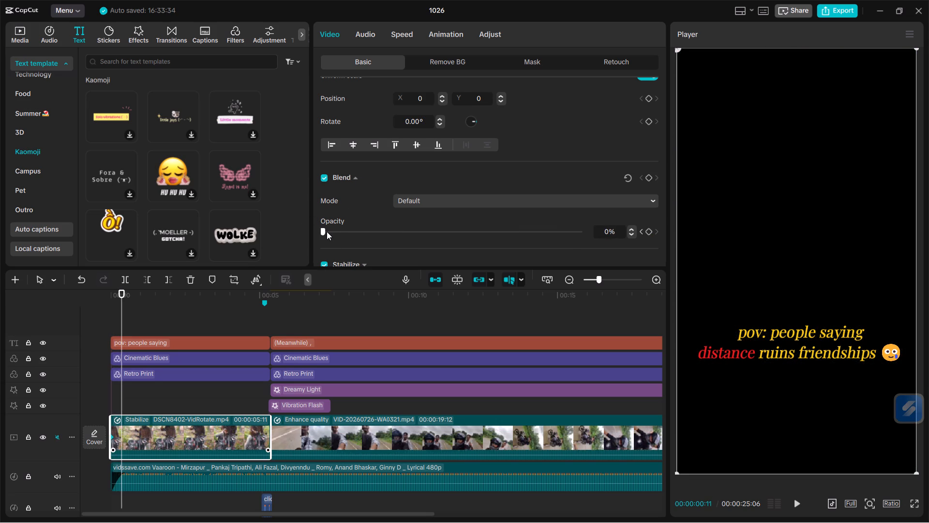
left_click_drag(322, 228, 654, 216)
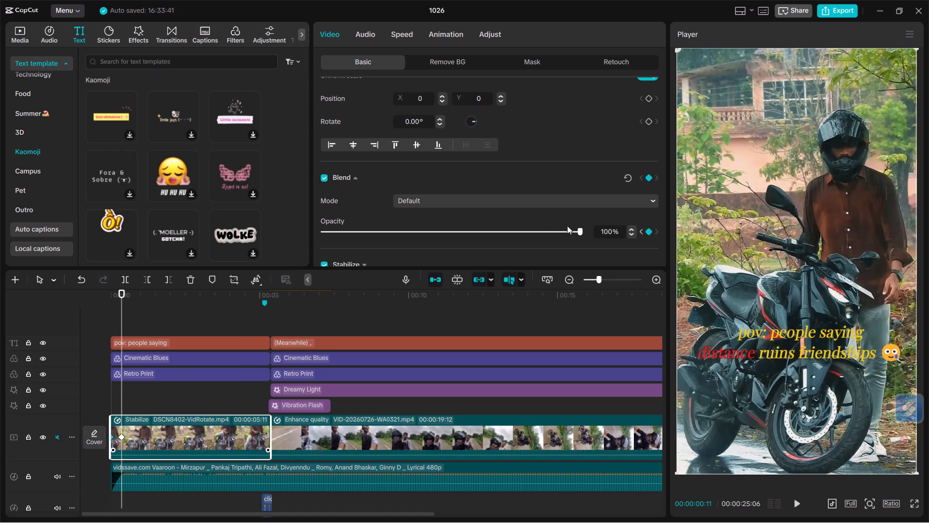
Add an opacity keyframe of 100% to the first caption, "pov: people saying", at 00:00:00:11.
left_click(124, 342)
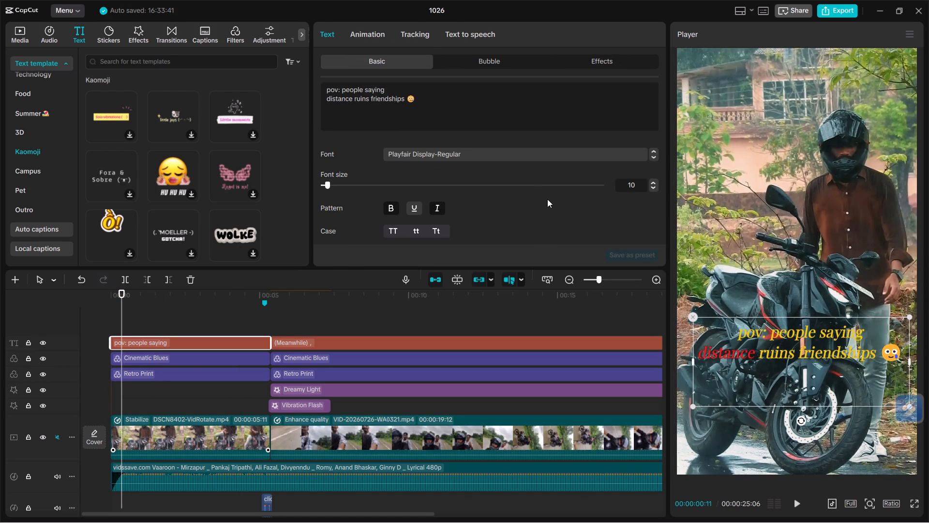
scroll(549, 200, "down", 1)
scroll(440, 204, "down", 1)
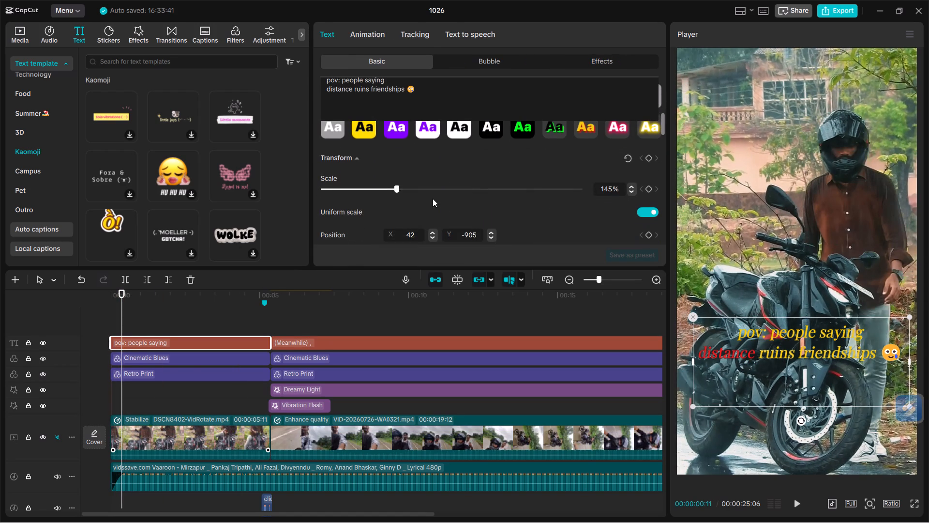
scroll(417, 202, "down", 1)
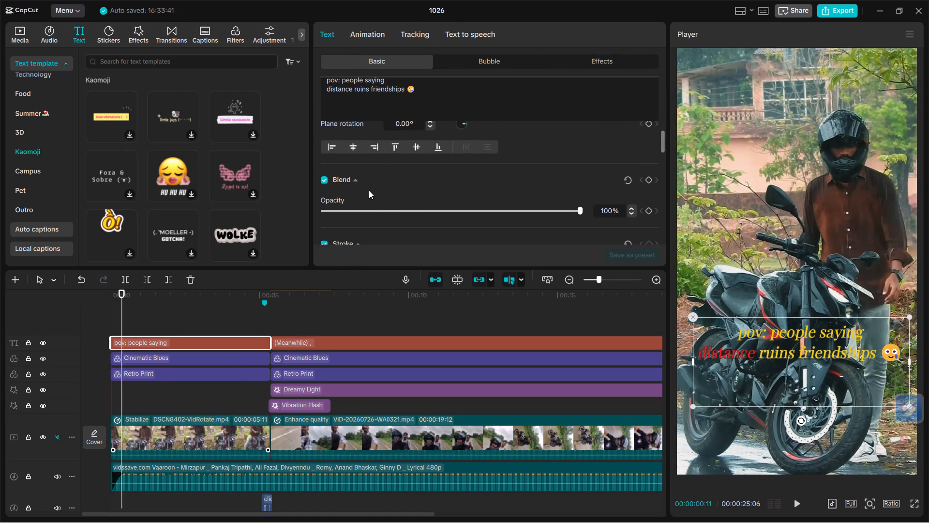
left_click(649, 211)
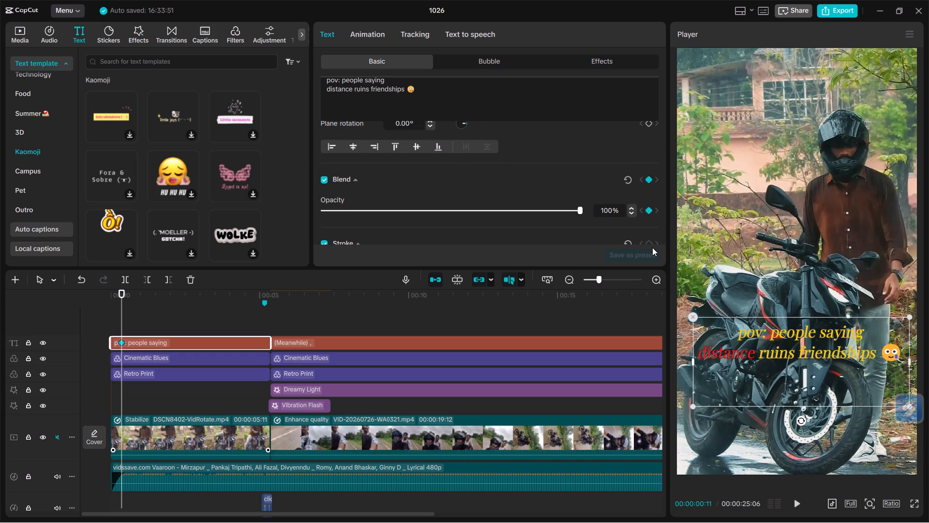
Set the first caption's opacity to 0% at 00:00:00:00 so it fades in with the clip.
key("Left")
key("Left")
key("Left")
key("Left")
key("Left")
key("Left")
key("Left")
key("Left")
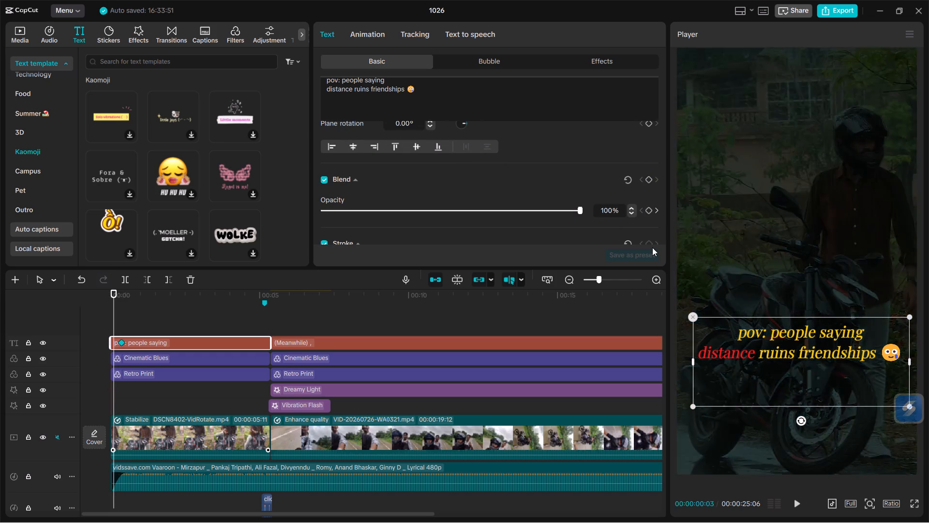
key("Left")
key("Left")
key("Left")
key("Left")
key("Left")
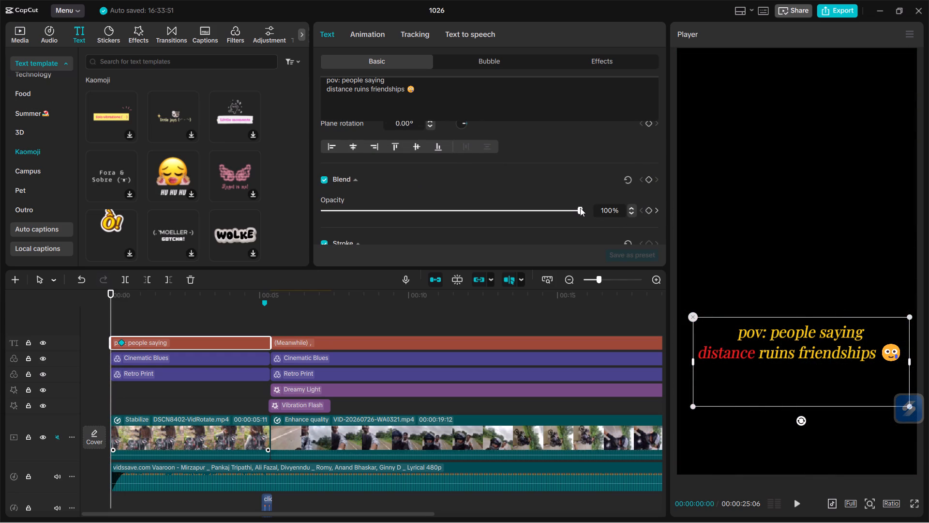
left_click_drag(580, 208, 279, 266)
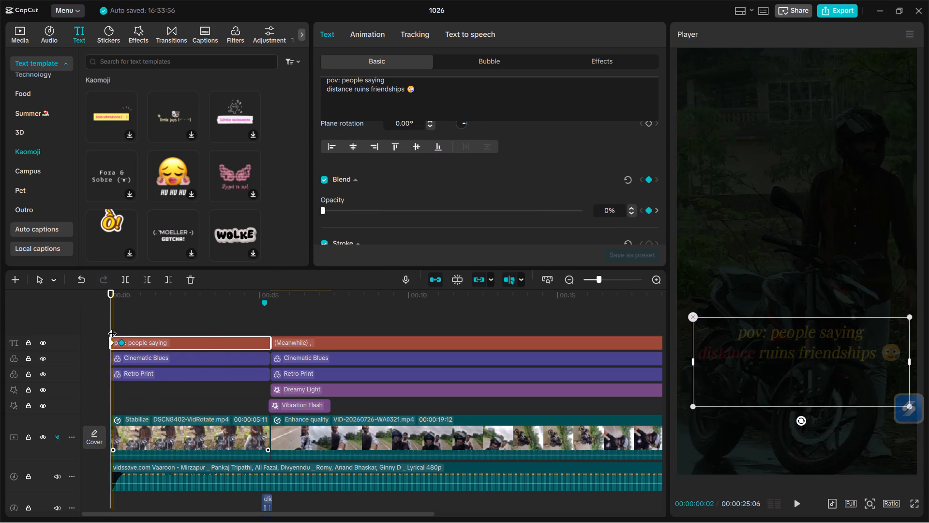
Play the whole video from the start, and replay its opening, to review the new fade-in.
left_click(100, 327)
key("space")
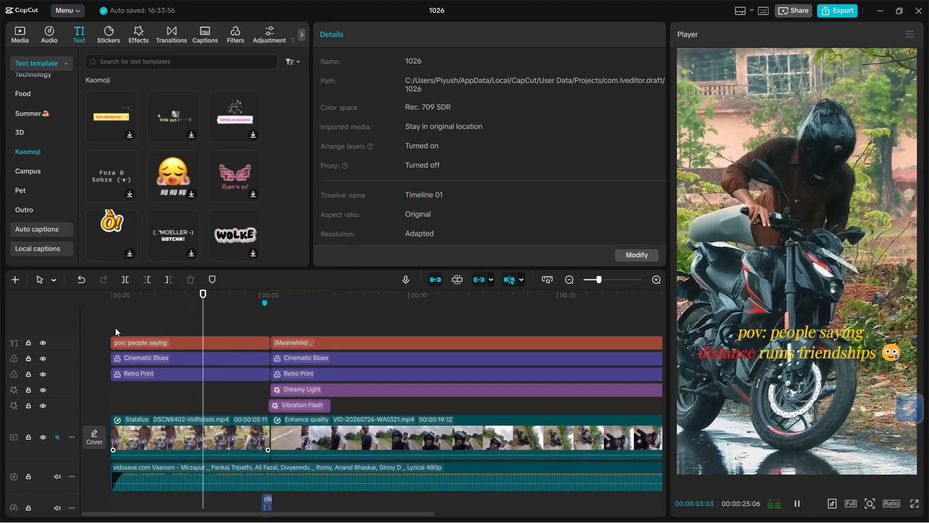
left_click_drag(115, 328, 227, 302)
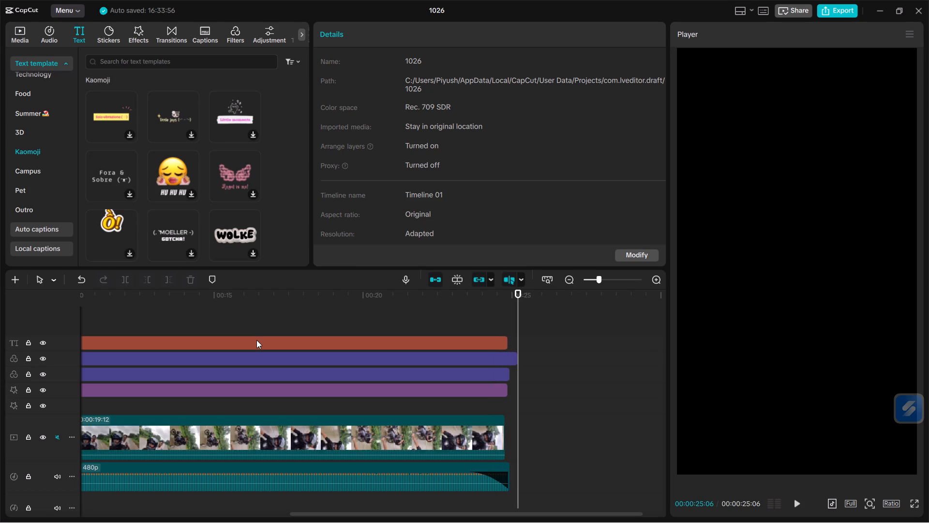
scroll(256, 340, "right", 4)
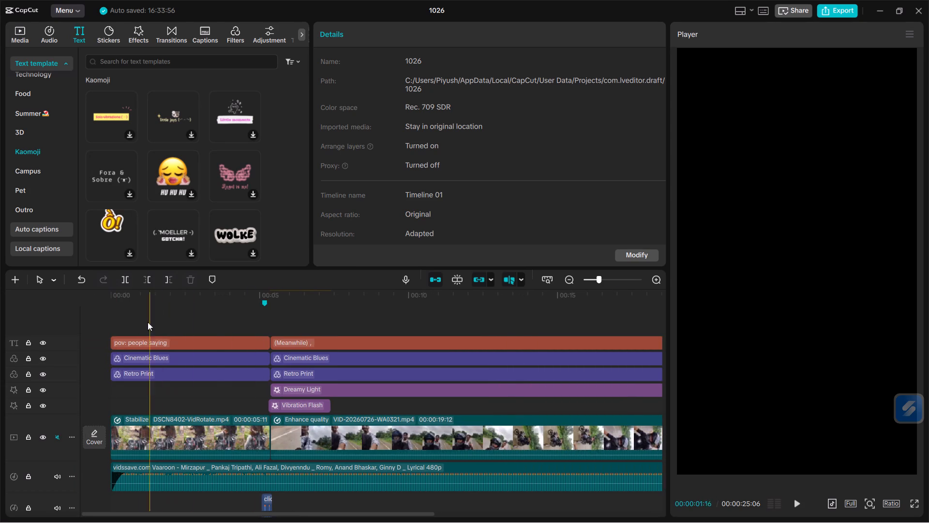
left_click(110, 324)
key("space")
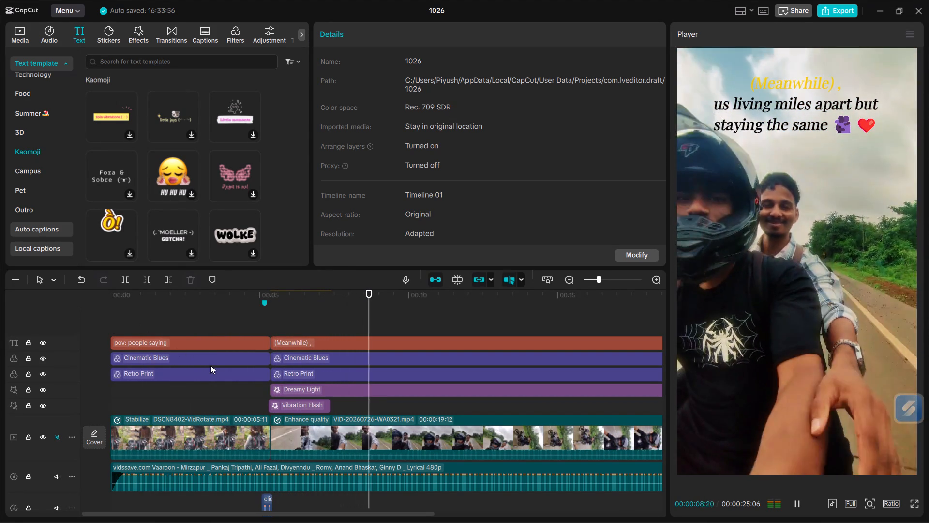
Delete the comma after "(Meanwhile)" in the second caption.
double_click(330, 347)
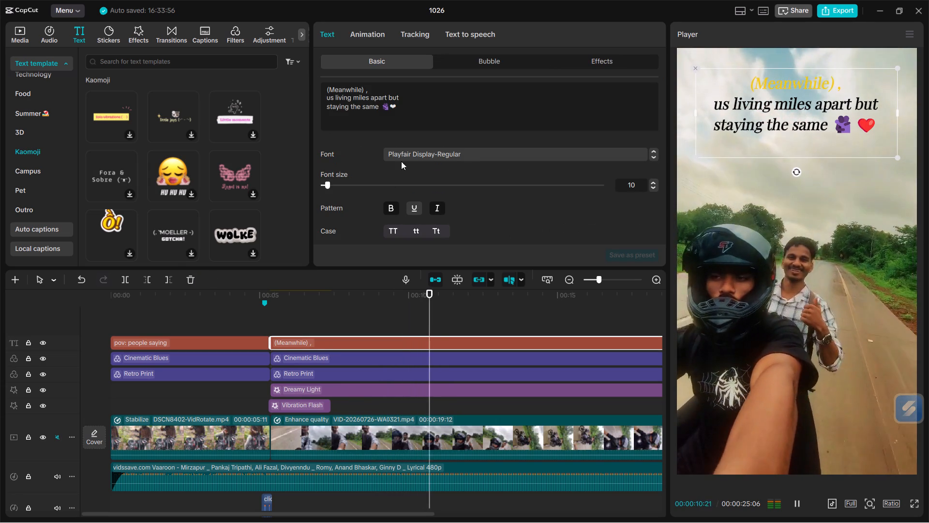
left_click(379, 87)
key("BackSpace")
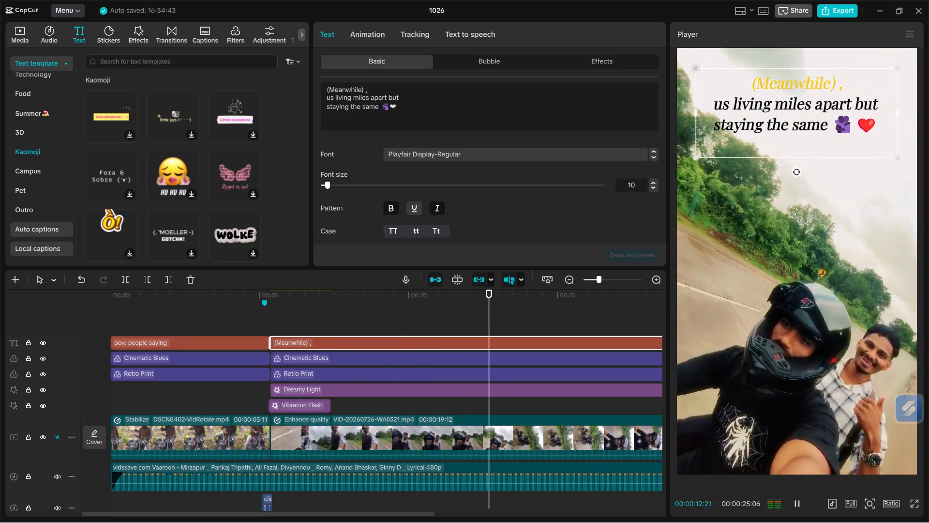
key("BackSpace")
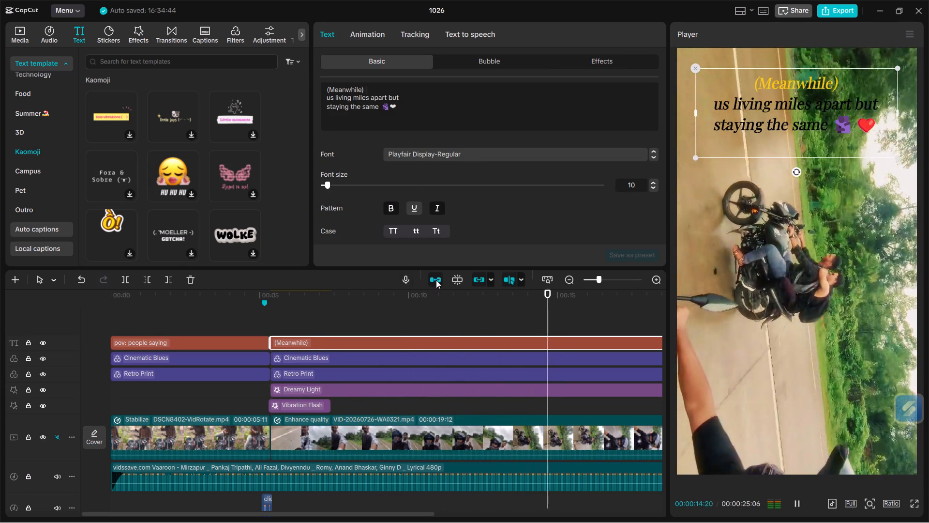
left_click(403, 320)
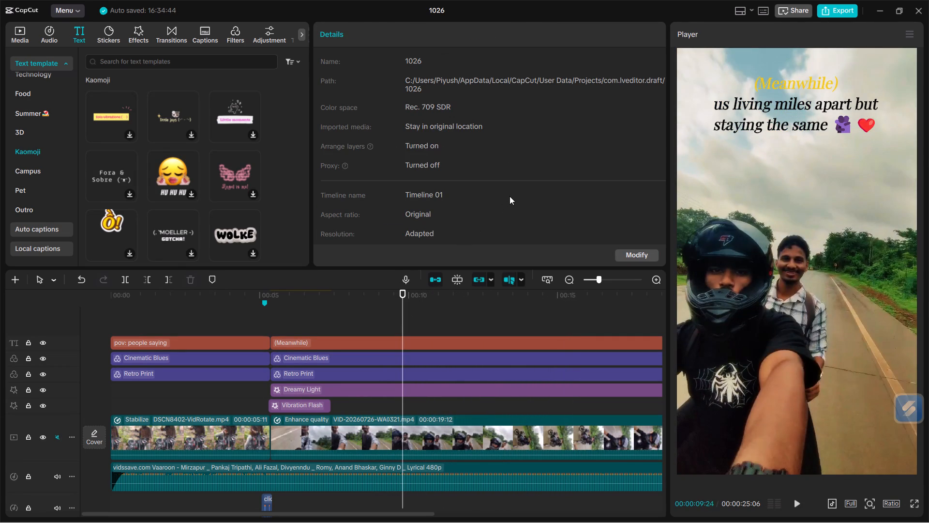
Inspect both captions at several points of the timeline, including the cut between the two clips.
left_click(450, 300)
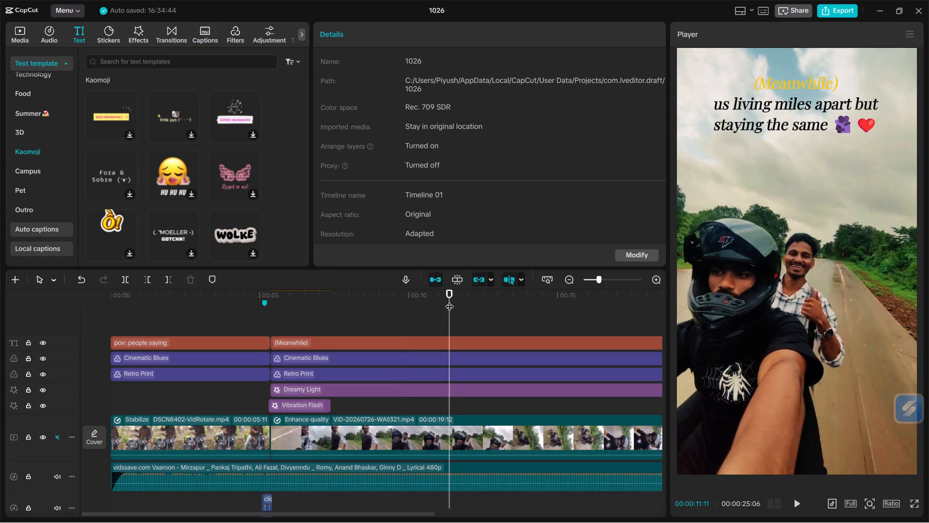
left_click(212, 330)
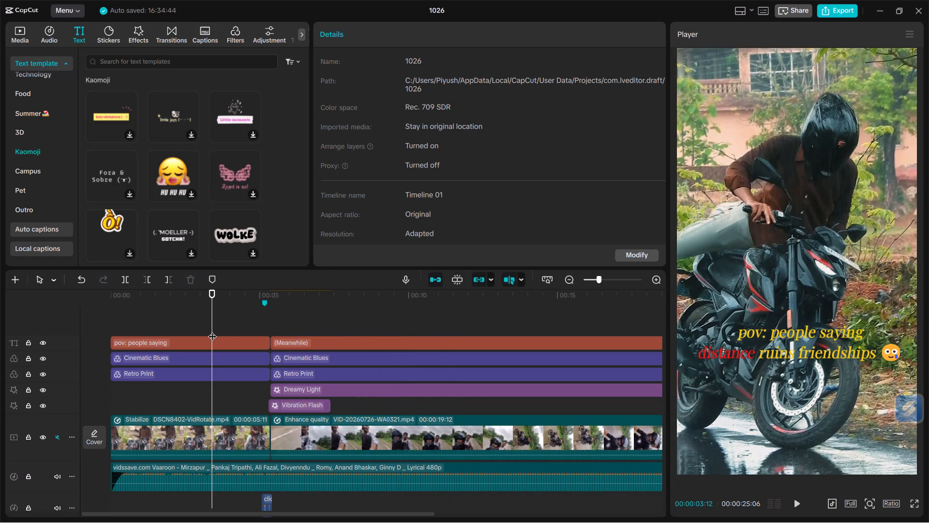
left_click(343, 334)
left_click(831, 74)
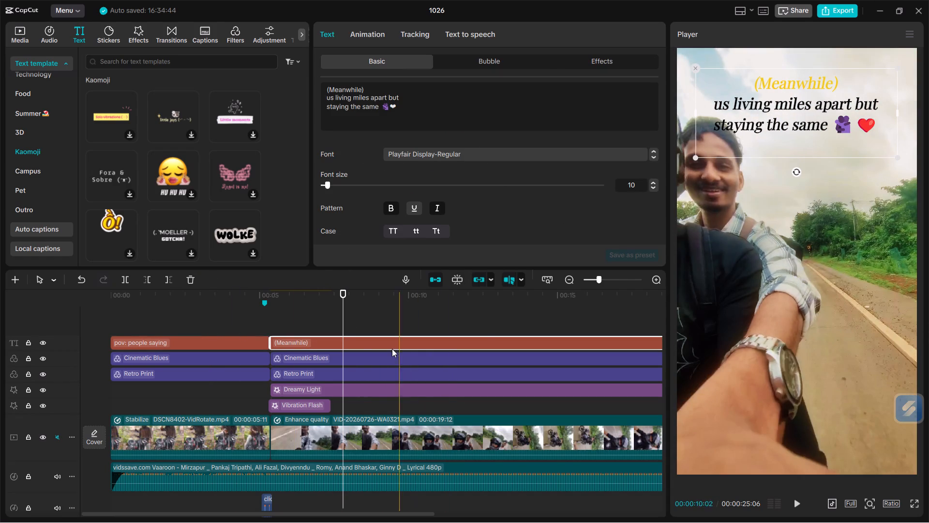
left_click(272, 319)
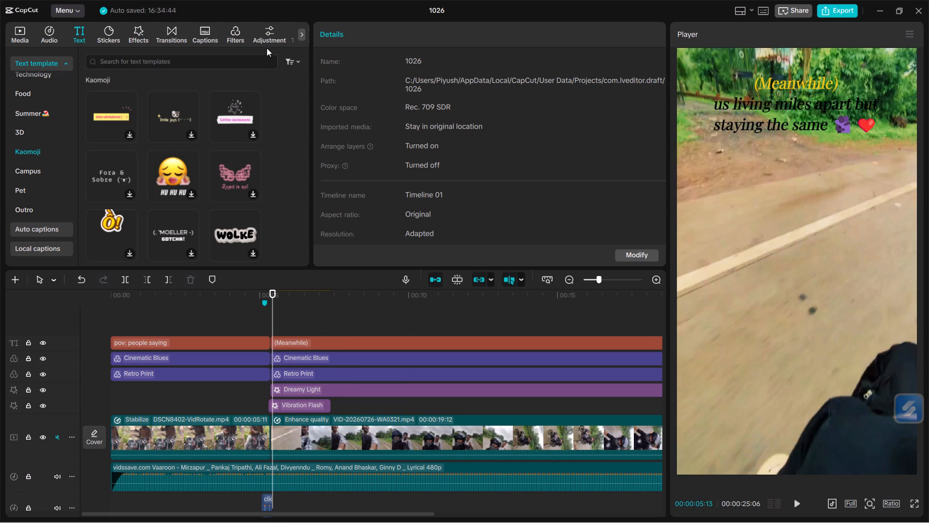
scroll(258, 36, "left", 4)
left_click(79, 138)
left_click(36, 317)
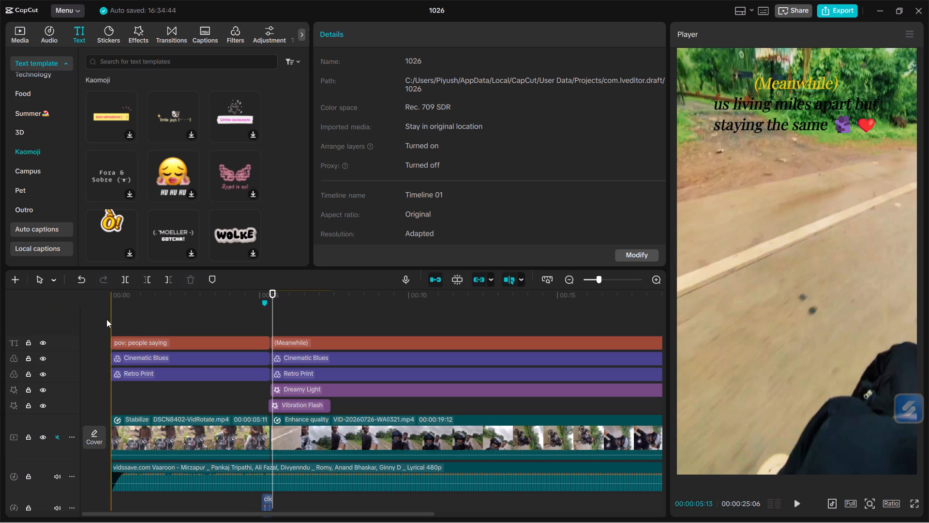
Play the whole video from 00:00:00:00 through to the end to review the edited captions and fades.
left_click(106, 319)
key("space")
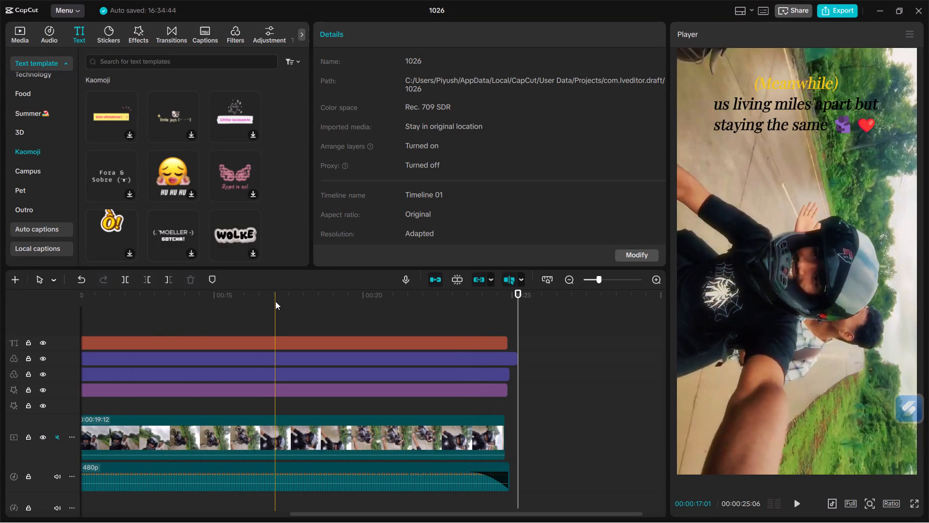
scroll(212, 330, "right", 3)
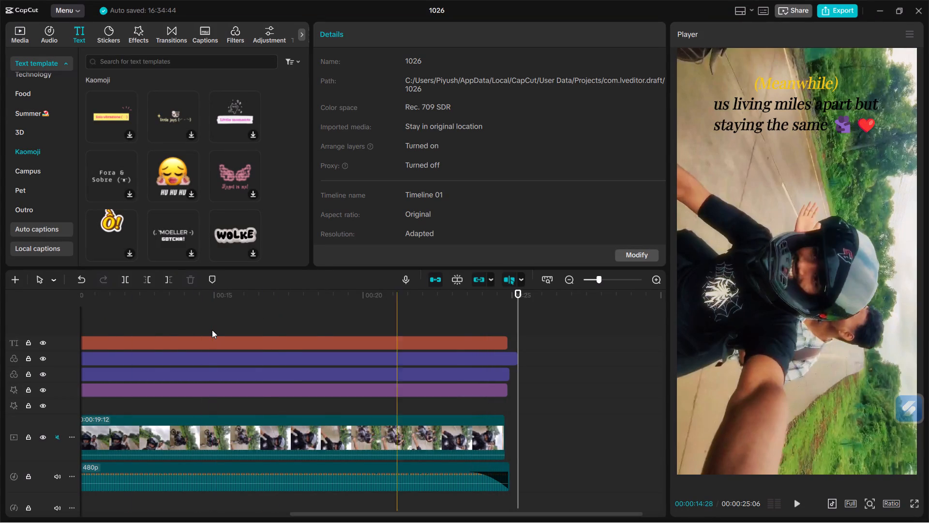
scroll(212, 330, "right", 3)
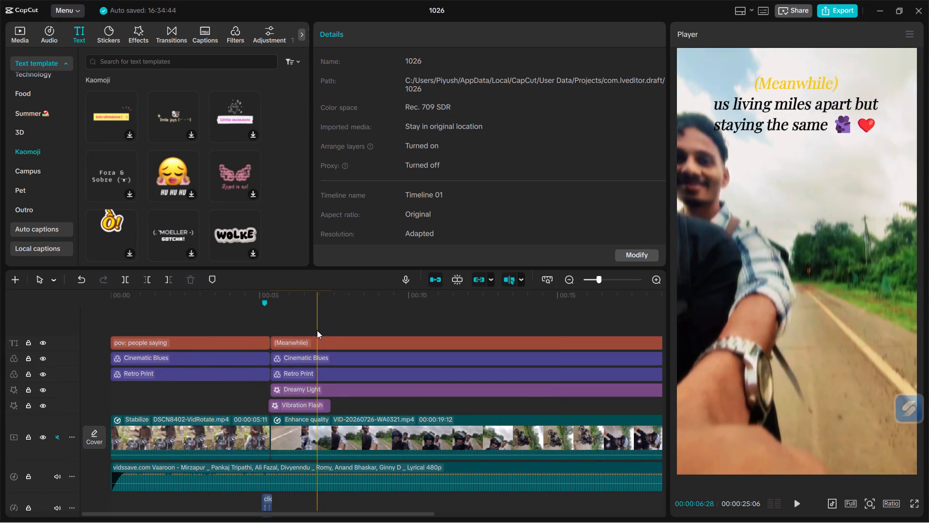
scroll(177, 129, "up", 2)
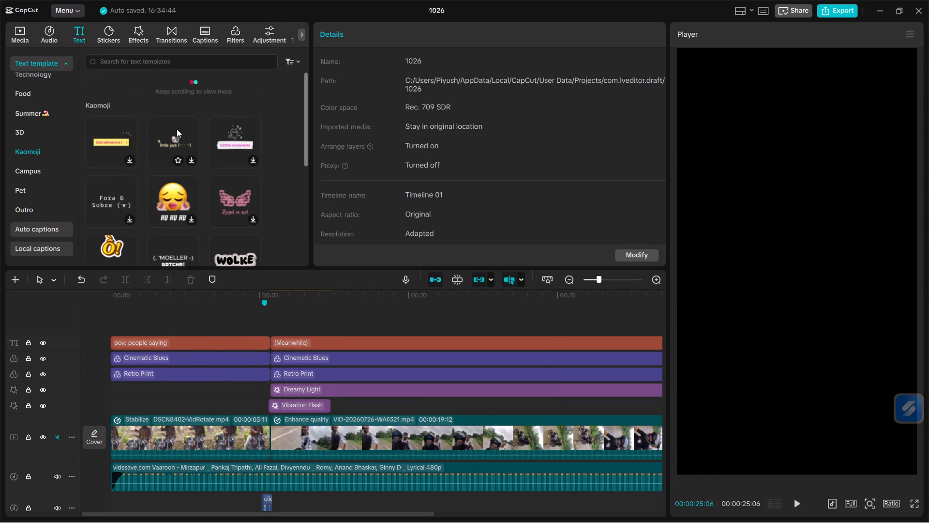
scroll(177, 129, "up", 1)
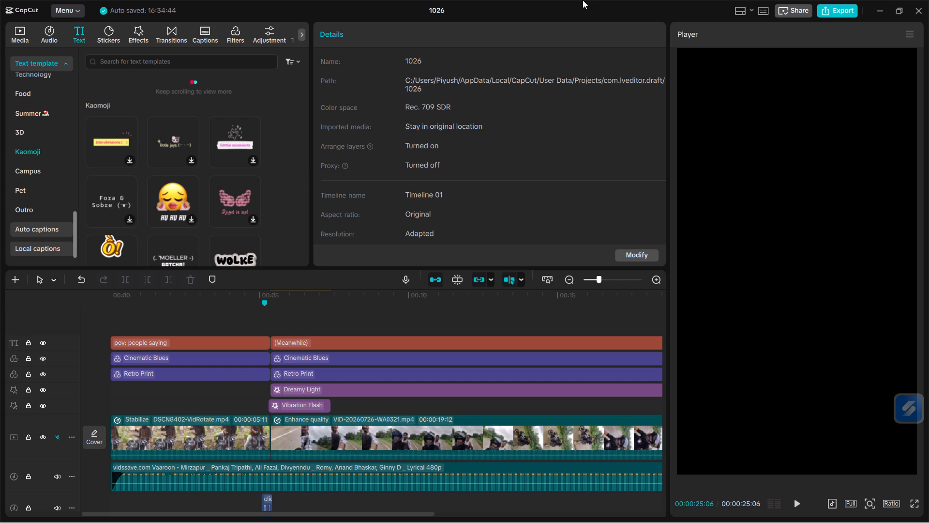
Open the export settings for the finished video and name the output file FR.
left_click(824, 13)
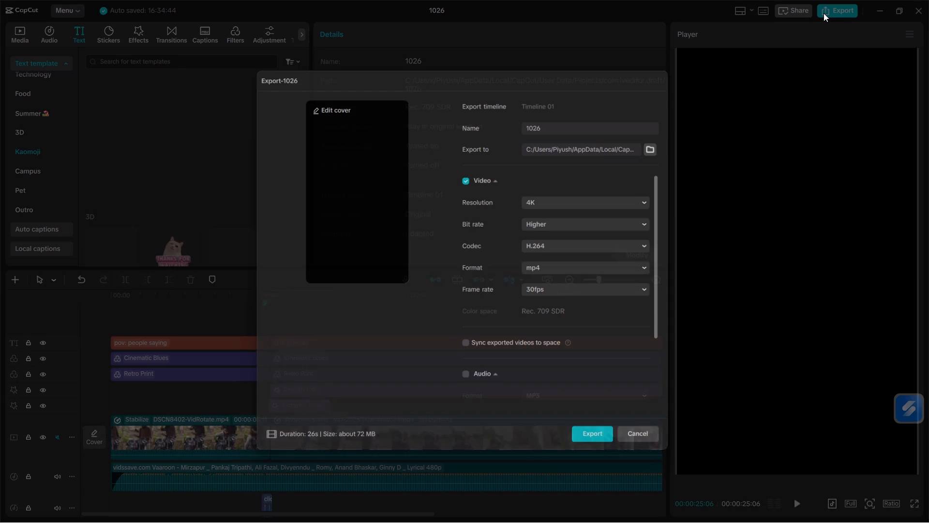
left_click_drag(574, 120, 461, 125)
key("BackSpace")
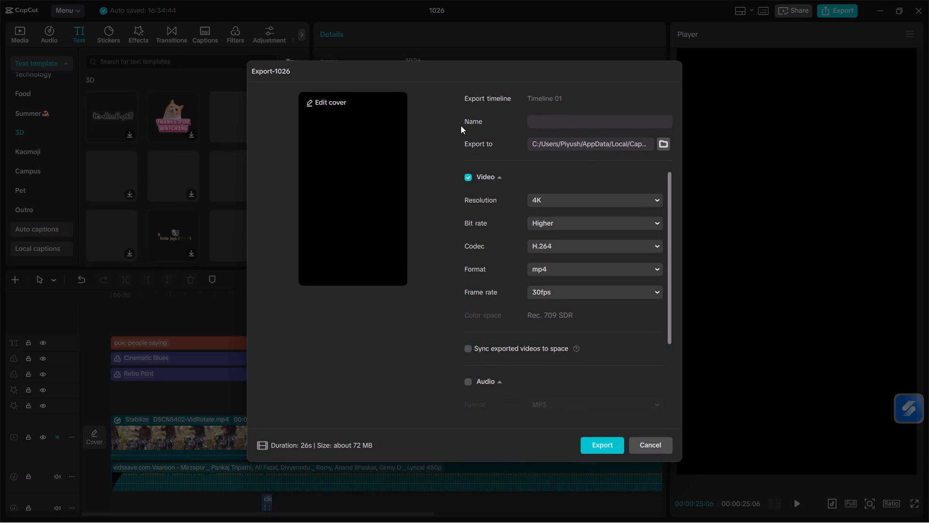
type("FR")
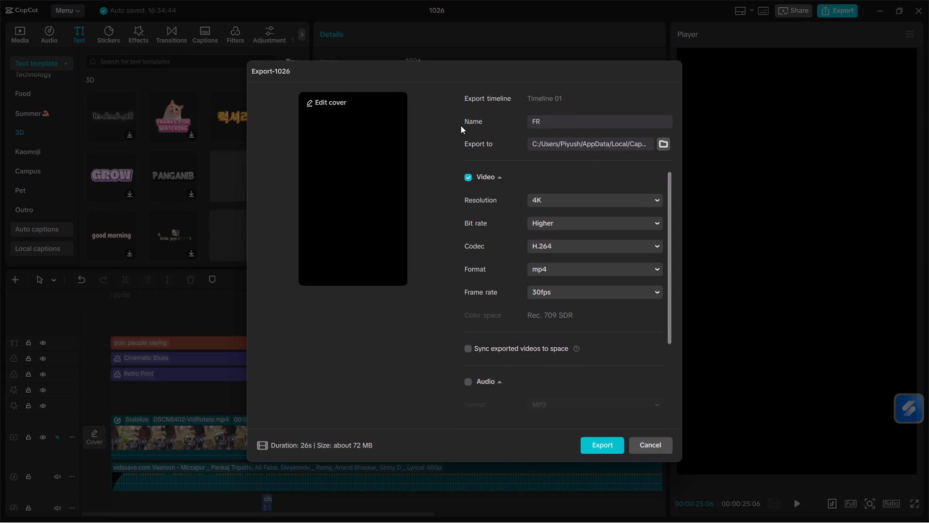
key("shift+i")
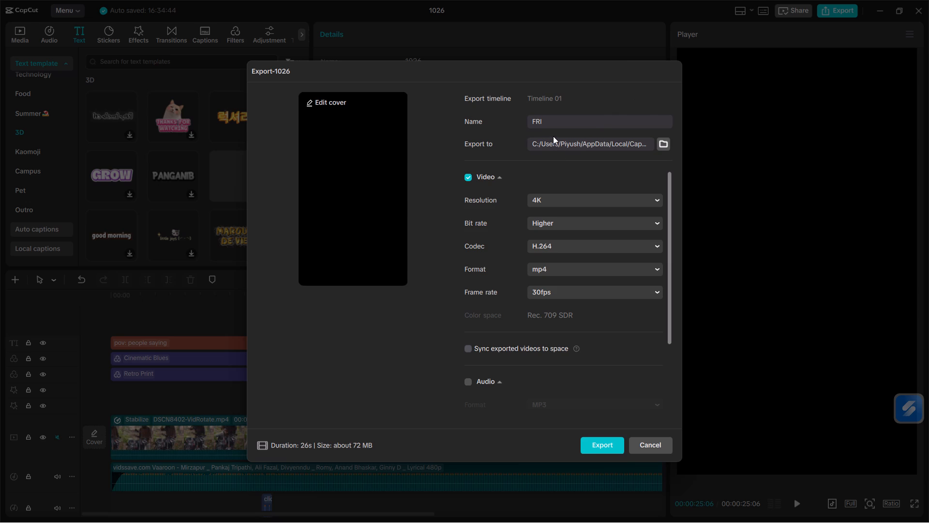
key("BackSpace")
Set the export frame rate to 120fps.
left_click(585, 298)
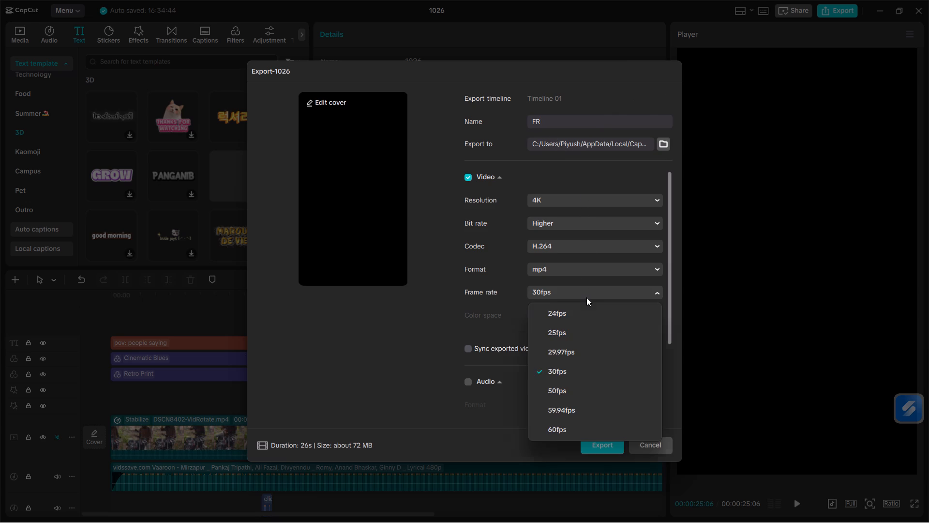
left_click(586, 297)
left_click(586, 297)
scroll(589, 329, "down", 5)
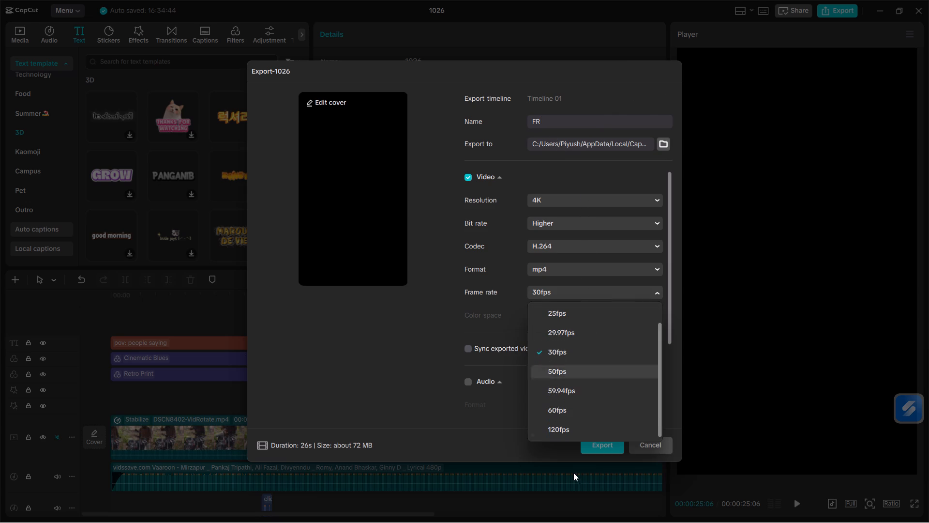
left_click(574, 428)
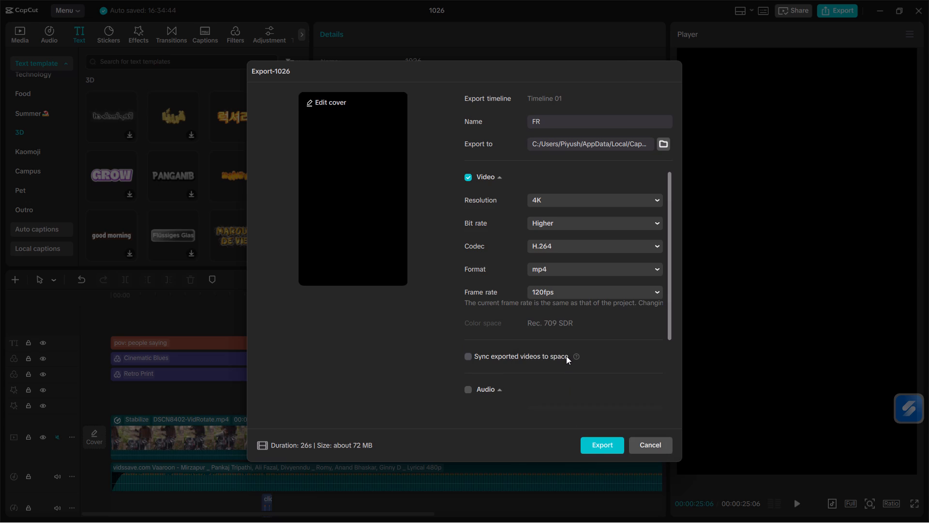
left_click(568, 292)
scroll(572, 325, "down", 7)
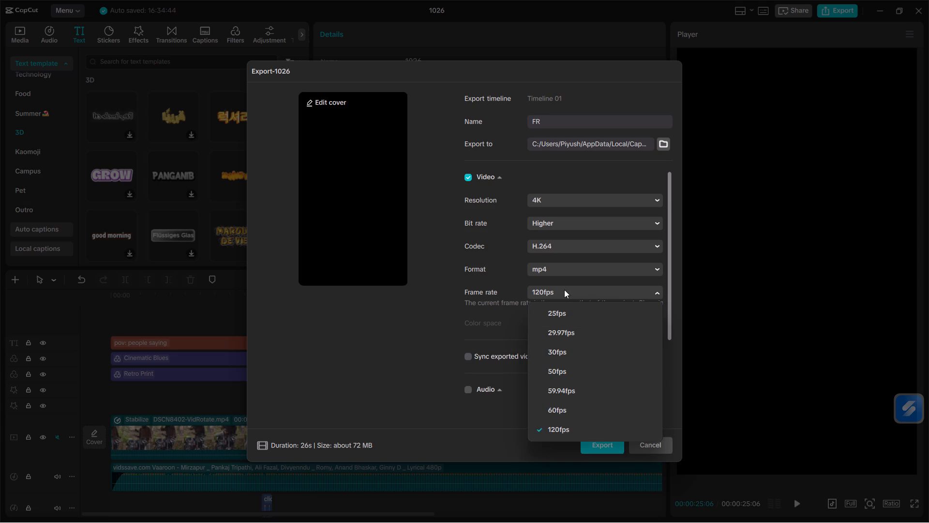
left_click(564, 290)
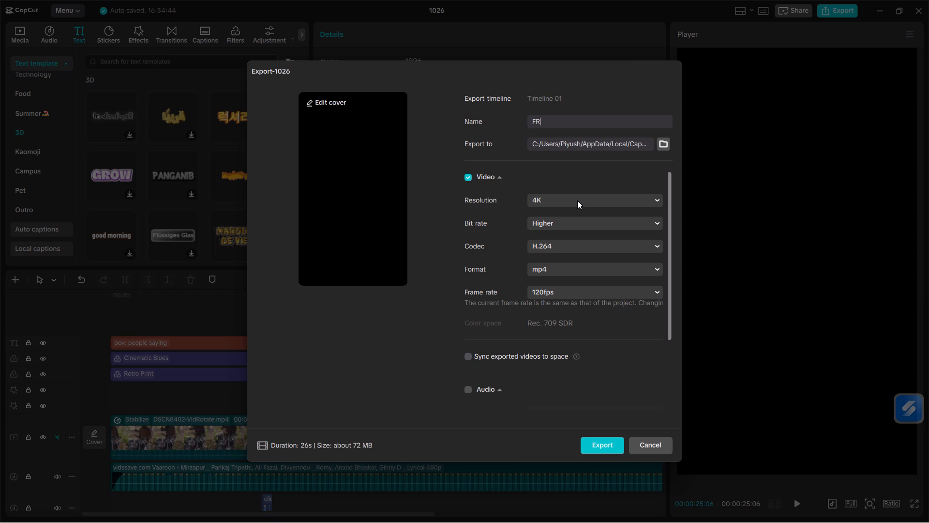
Check the export resolution options, keep 4K, and start exporting the video.
left_click(577, 200)
scroll(570, 272, "down", 1)
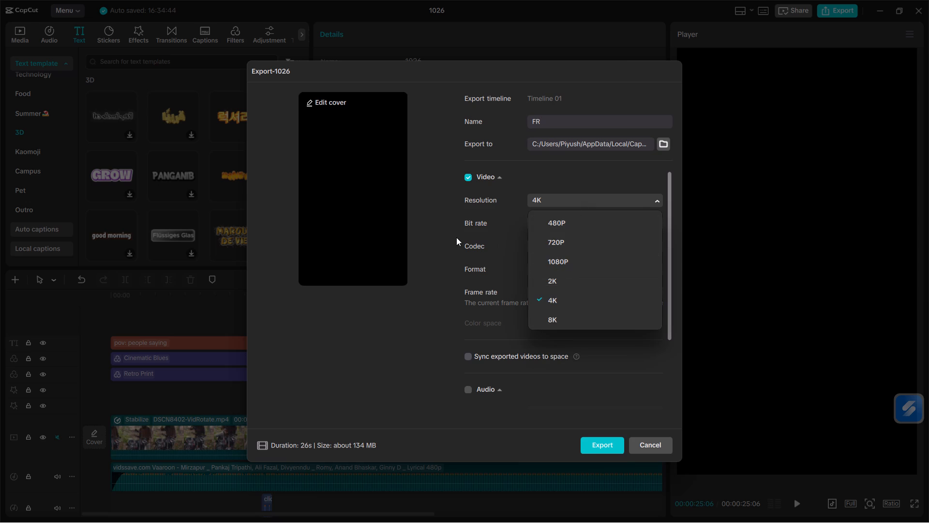
left_click(456, 237)
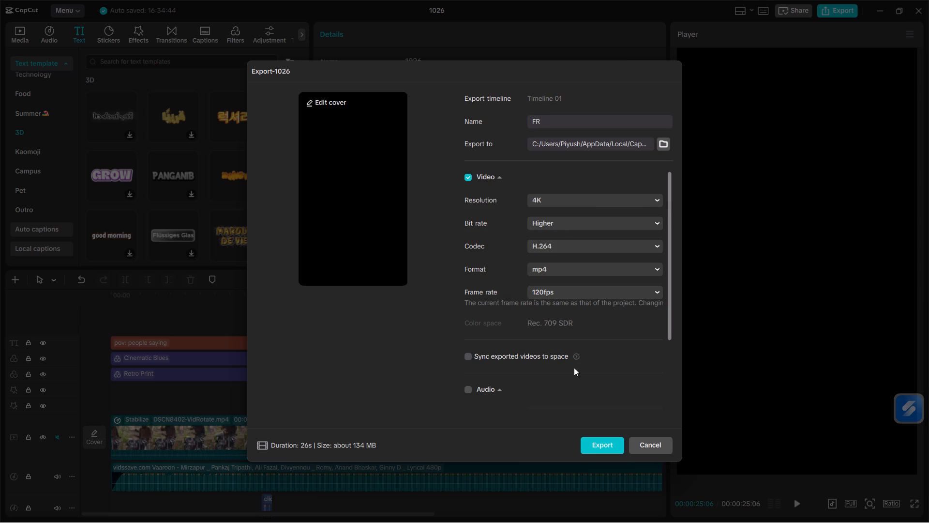
left_click(594, 441)
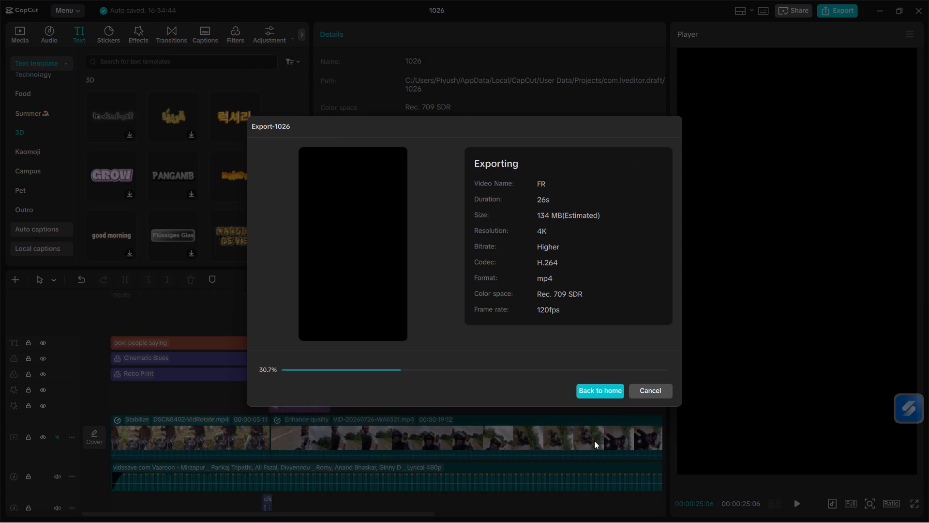